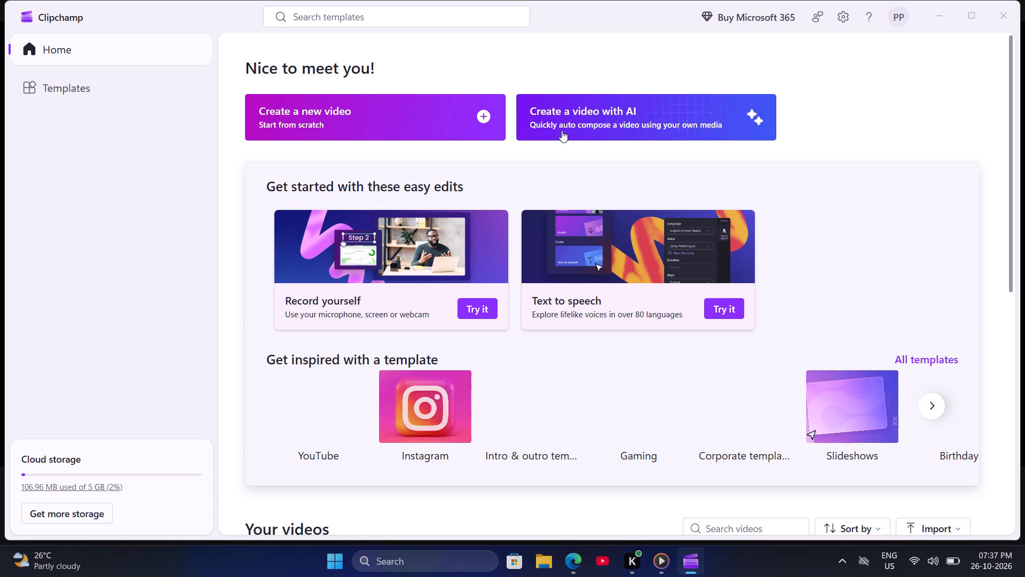
# Start creating a video with AI and dismiss the upscaling tip in the editor.
pyautogui.click(575, 126)
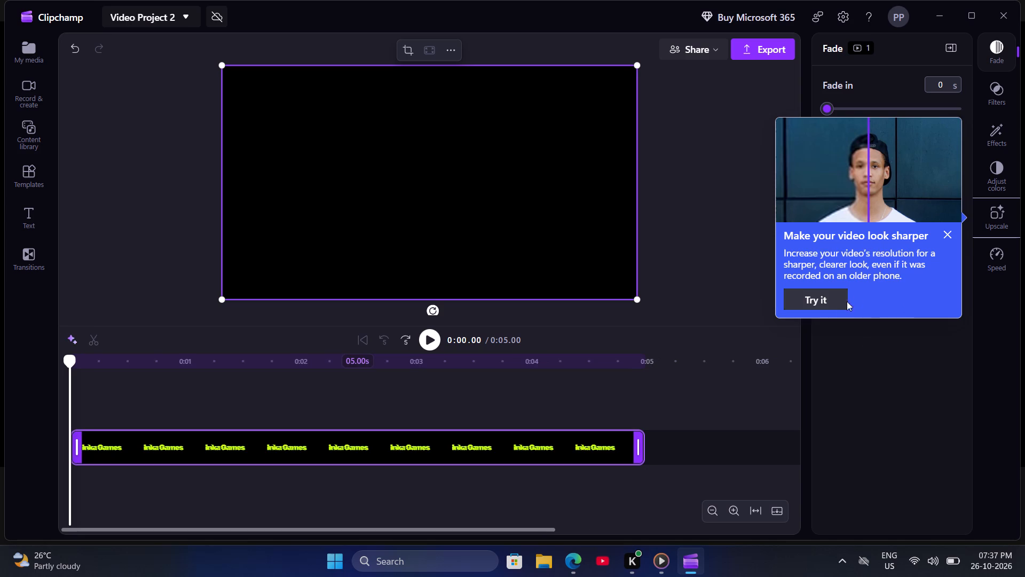
pyautogui.click(947, 233)
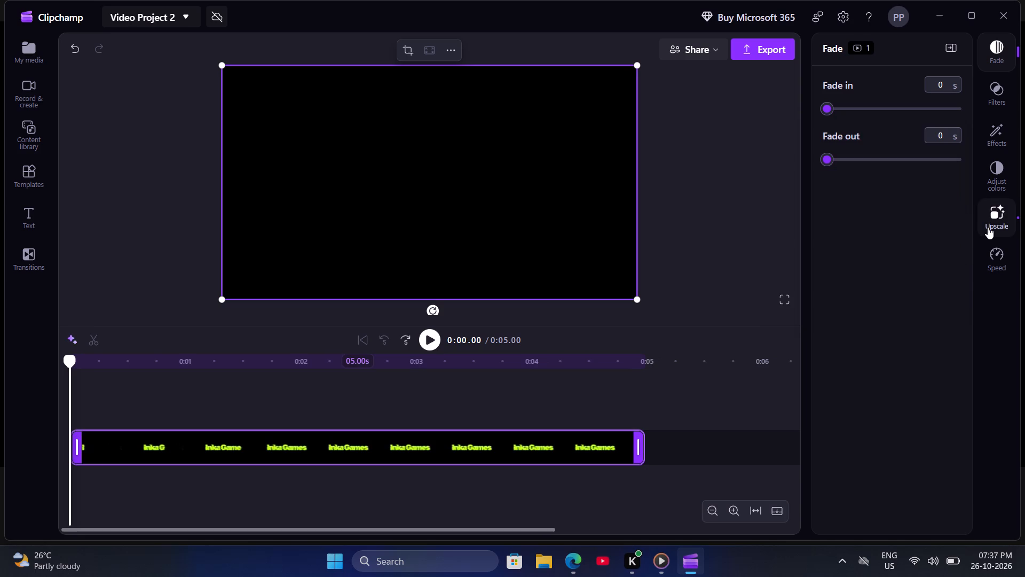
# Play the InkaGames clip through from the start to preview it.
pyautogui.click(434, 337)
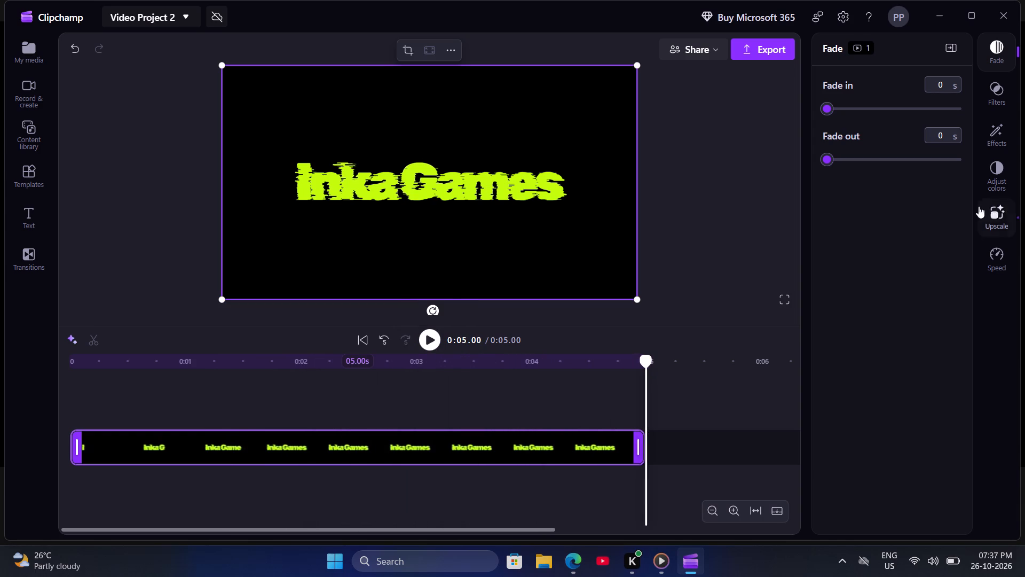
# Upscale static.mp4 with the quality set to 4K.
pyautogui.click(997, 217)
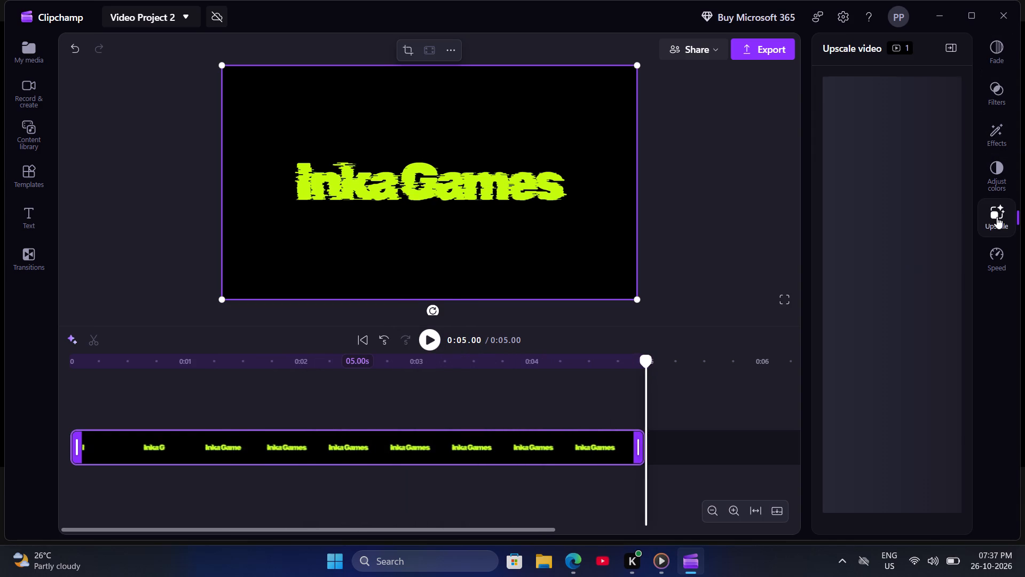
pyautogui.click(904, 110)
pyautogui.click(897, 196)
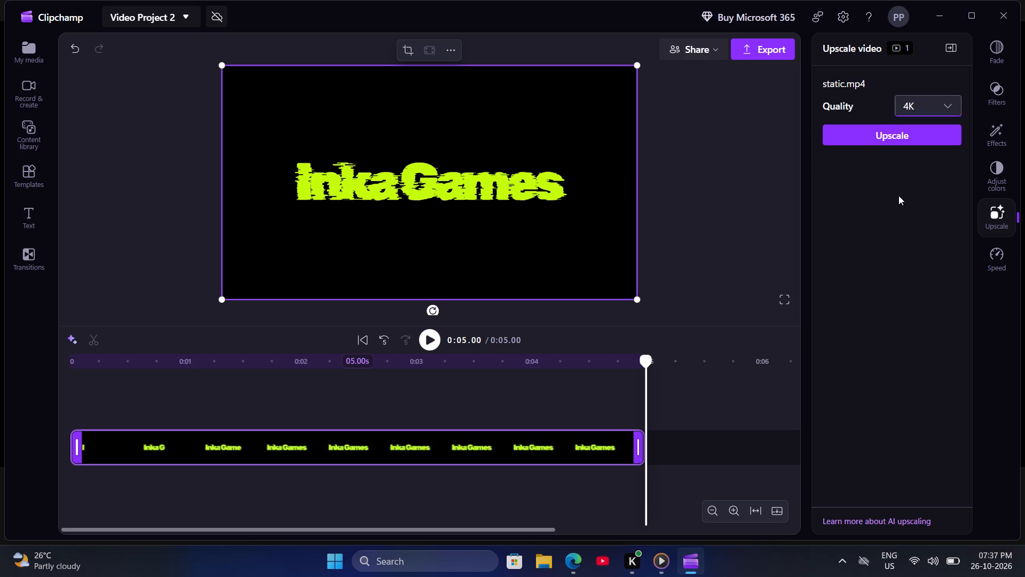
pyautogui.click(897, 139)
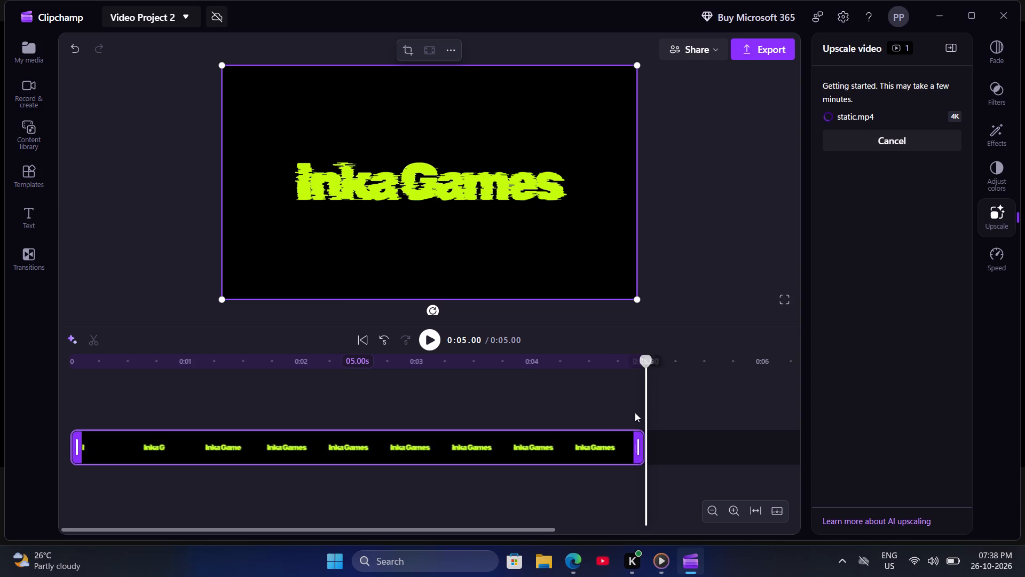
# Preview the InkaGames animation by playing and pausing it at several points.
pyautogui.click(427, 340)
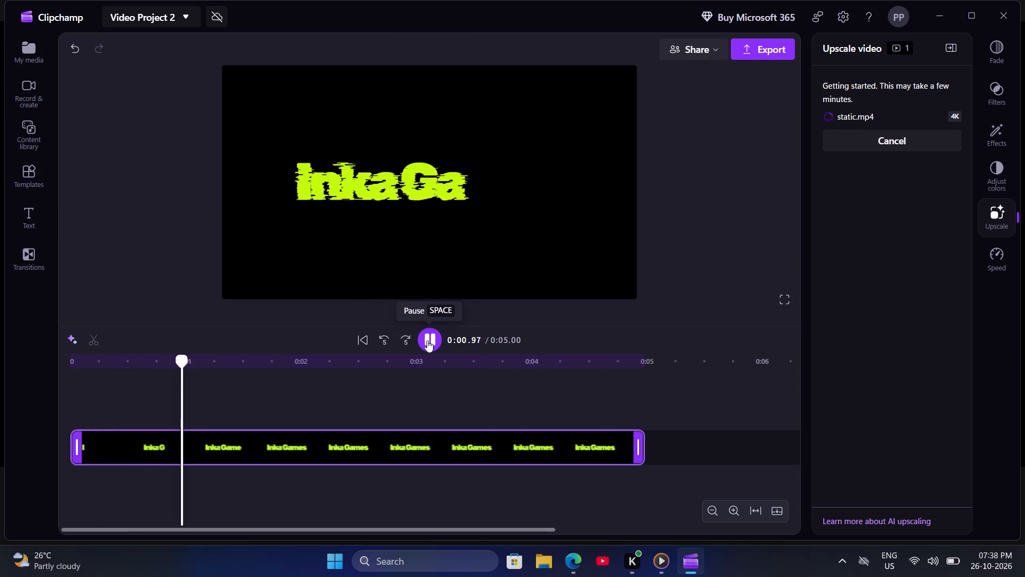
pyautogui.click(427, 340)
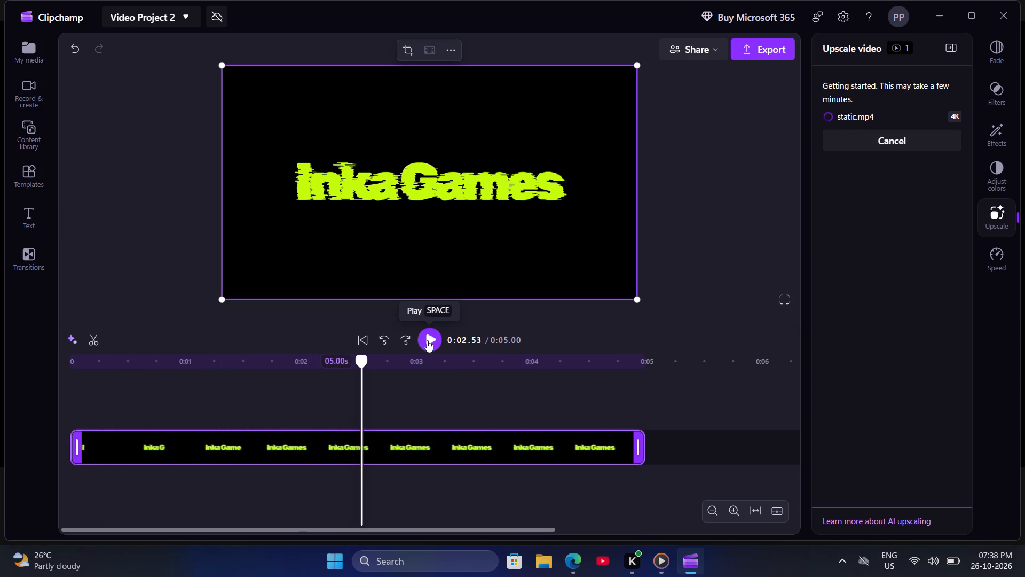
pyautogui.click(427, 340)
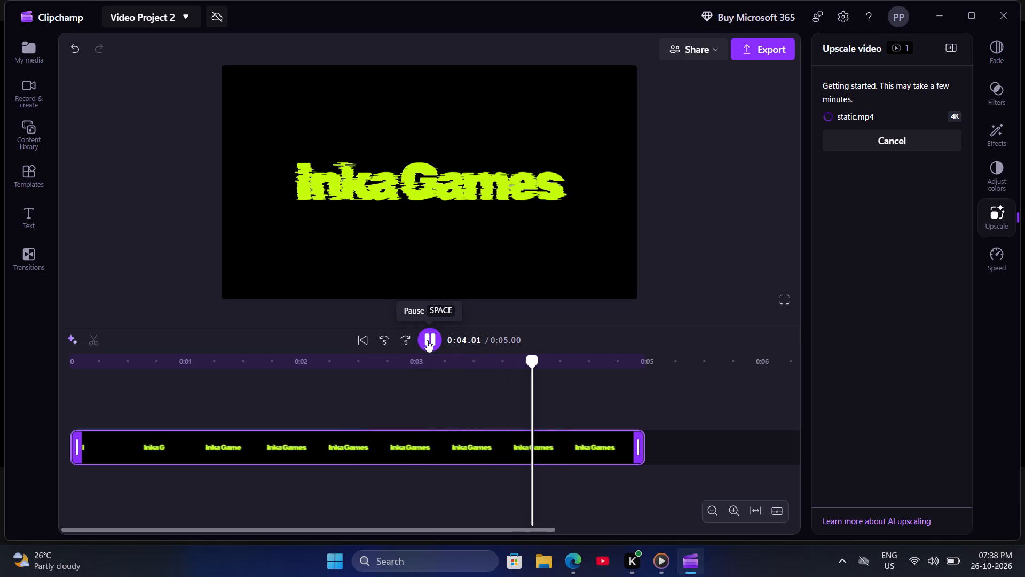
pyautogui.click(427, 340)
# Trim the end of the static.mp4 clip to a length of about 3.03 s and deselect it.
pyautogui.moveTo(638, 445); pyautogui.dragTo(497, 468)
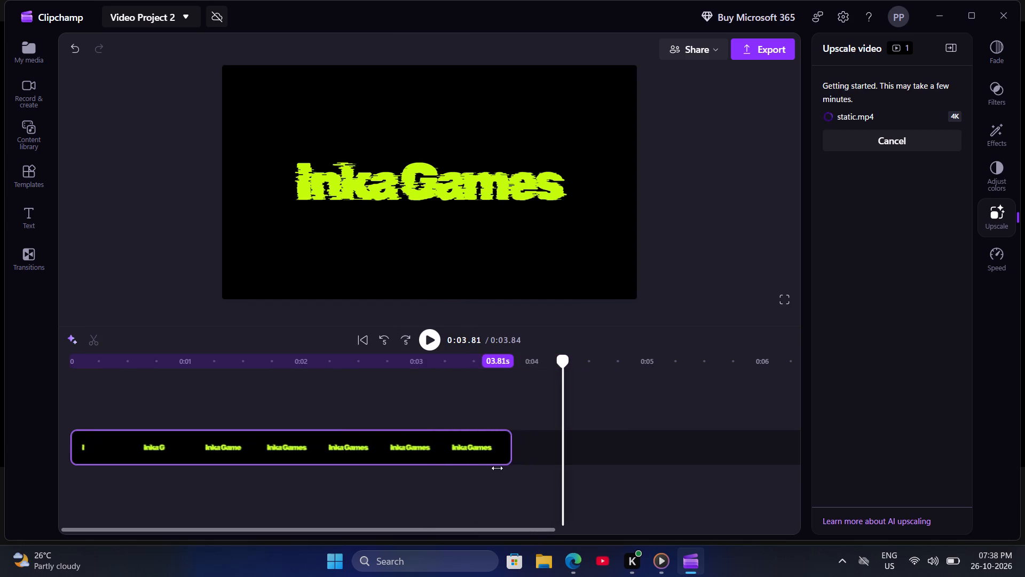
pyautogui.moveTo(497, 468); pyautogui.dragTo(410, 466)
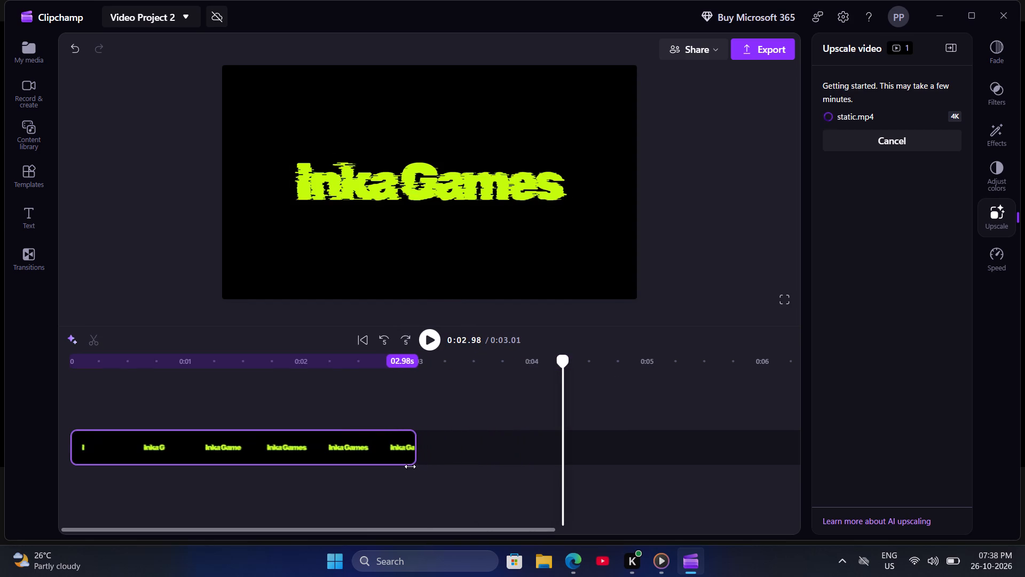
pyautogui.moveTo(410, 466); pyautogui.dragTo(413, 464)
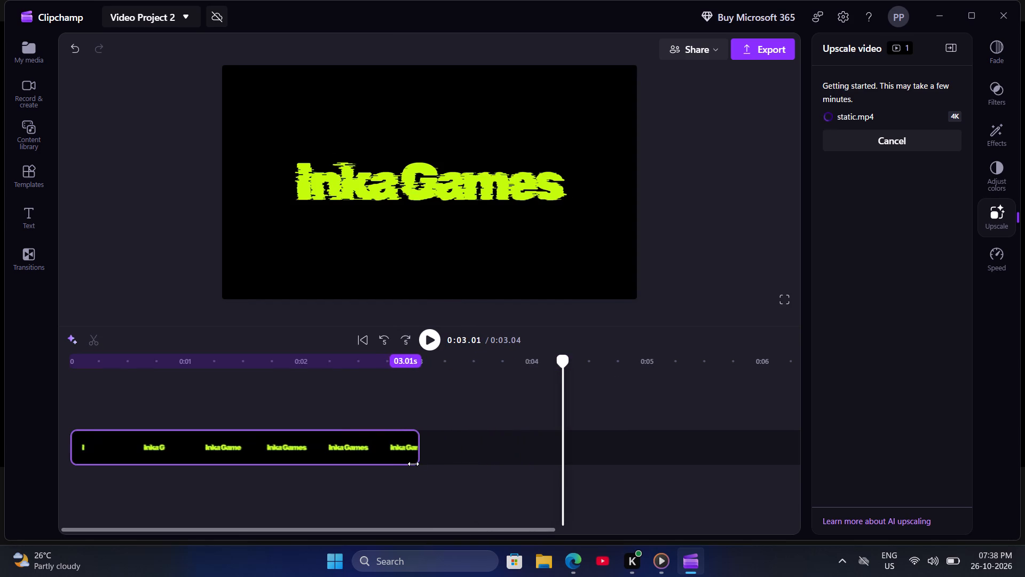
pyautogui.moveTo(413, 464); pyautogui.dragTo(412, 464)
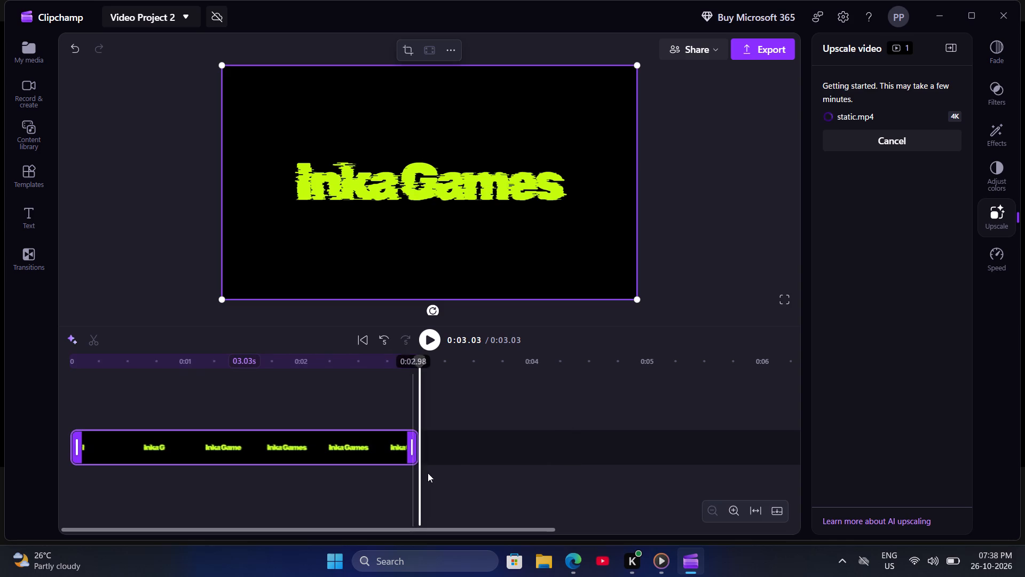
pyautogui.click(463, 402)
pyautogui.click(596, 378)
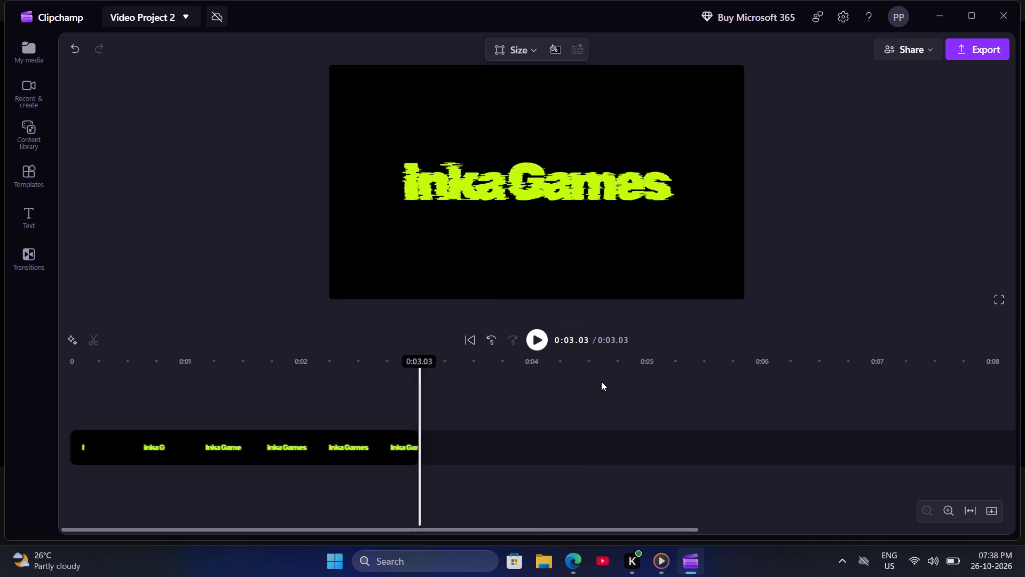
pyautogui.doubleClick(595, 393)
pyautogui.doubleClick(846, 259)
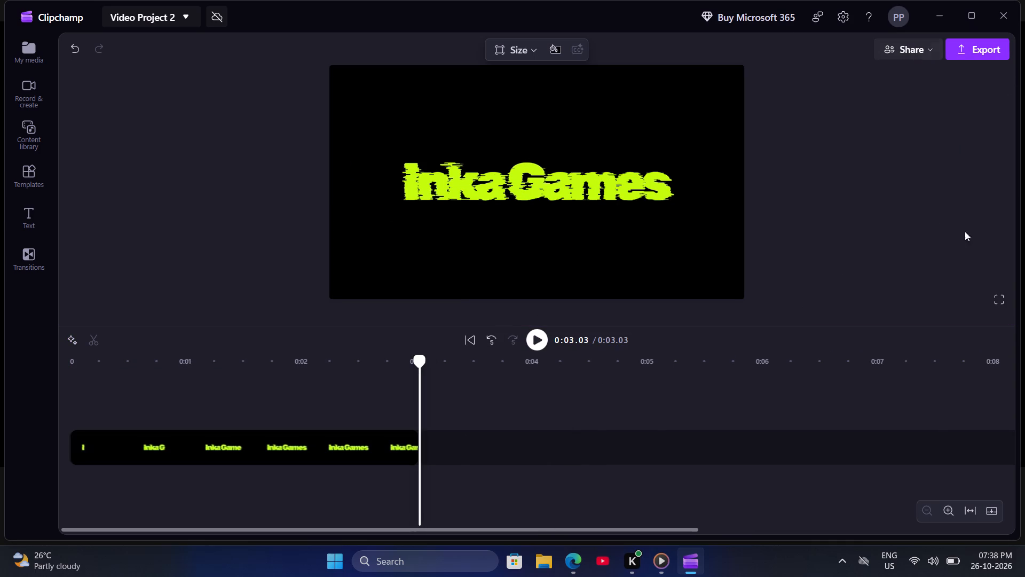
# Check the trimmed clip in the full-screen preview, return to the editor and play it.
pyautogui.click(998, 299)
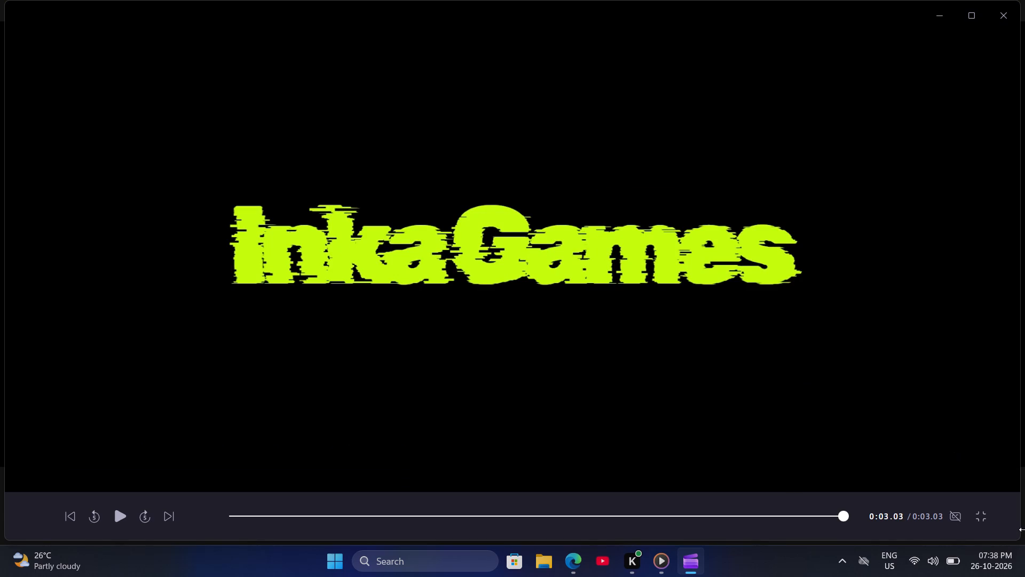
pyautogui.click(982, 519)
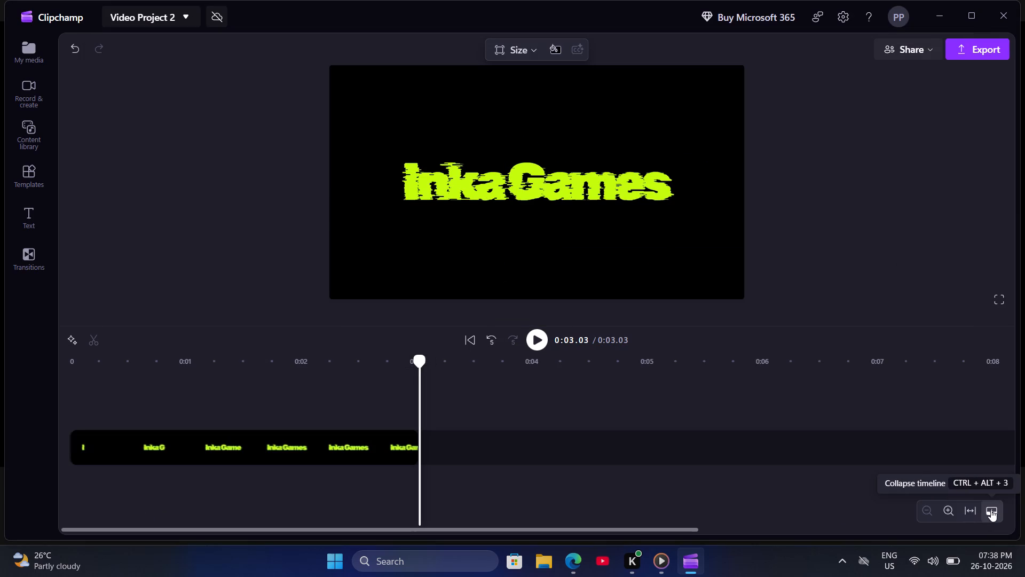
pyautogui.click(535, 336)
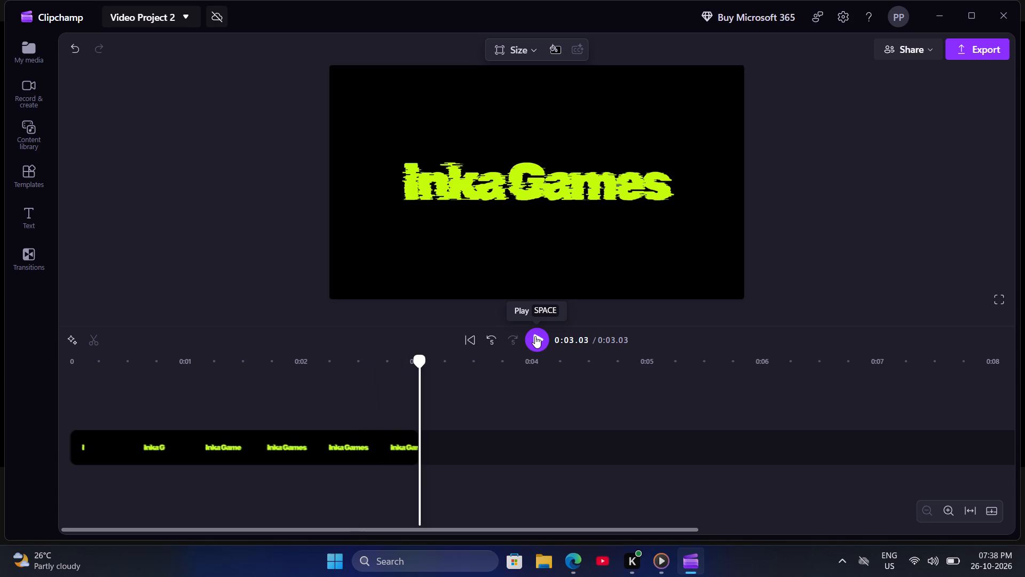
# Open the transitions library.
pyautogui.click(28, 258)
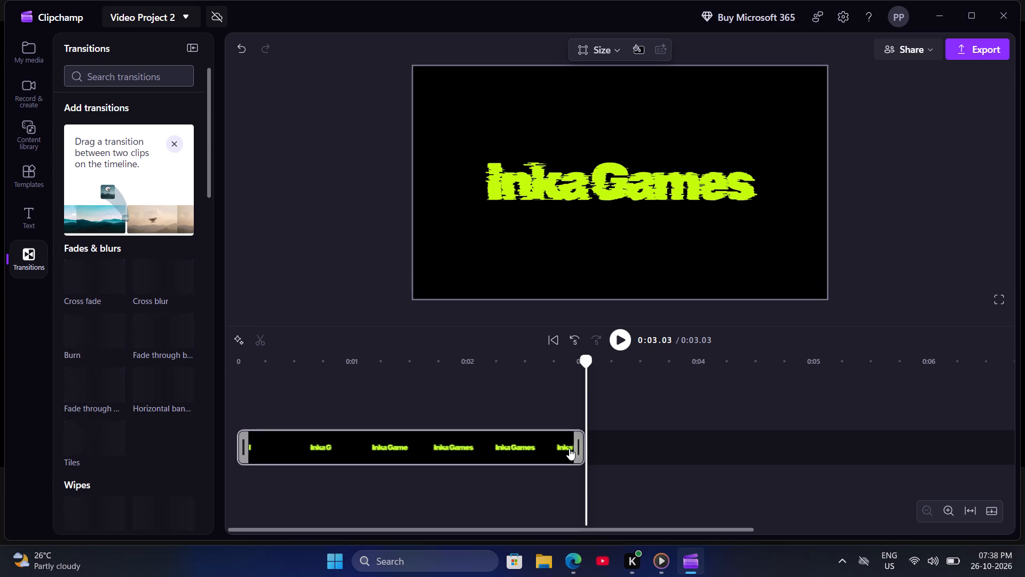
# Extend the end of the static.mp4 clip to a length of about 3.24 s.
pyautogui.moveTo(578, 447); pyautogui.dragTo(587, 453)
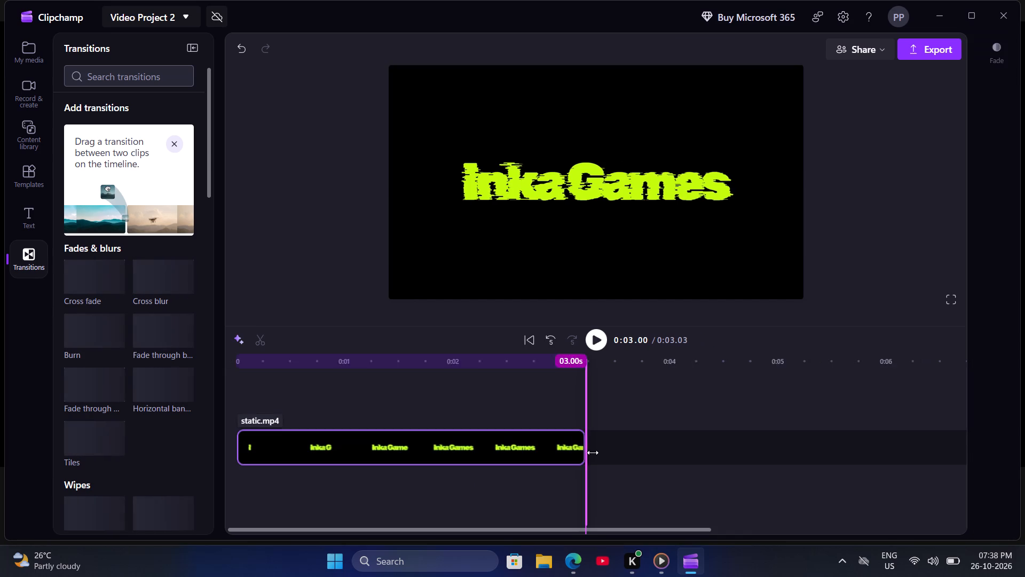
pyautogui.moveTo(592, 453); pyautogui.dragTo(607, 452)
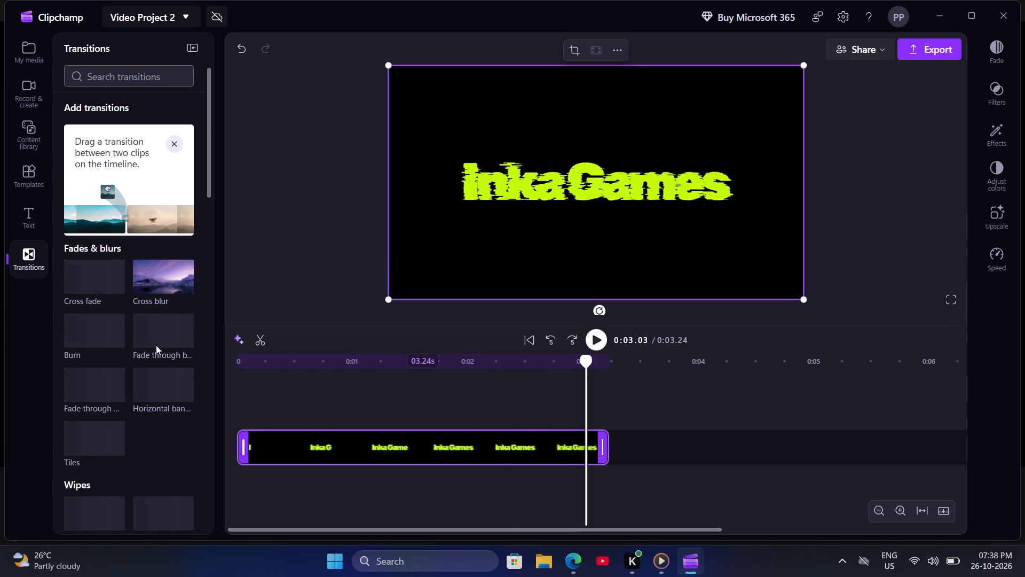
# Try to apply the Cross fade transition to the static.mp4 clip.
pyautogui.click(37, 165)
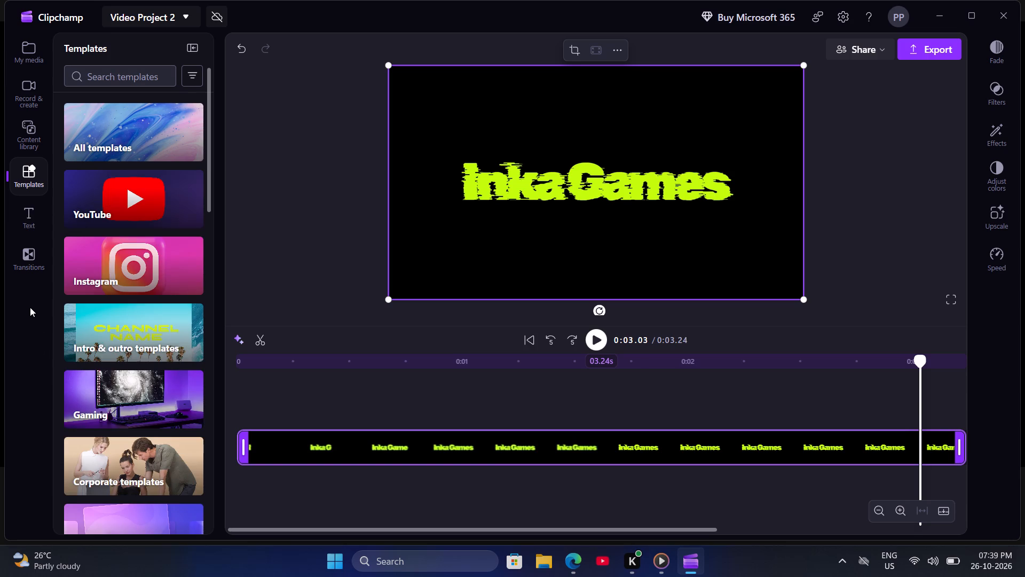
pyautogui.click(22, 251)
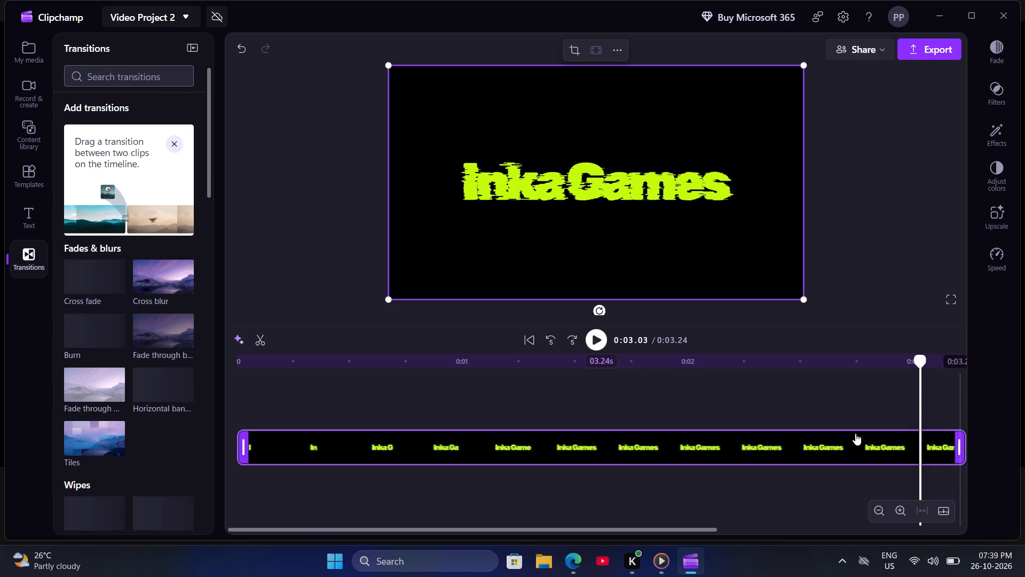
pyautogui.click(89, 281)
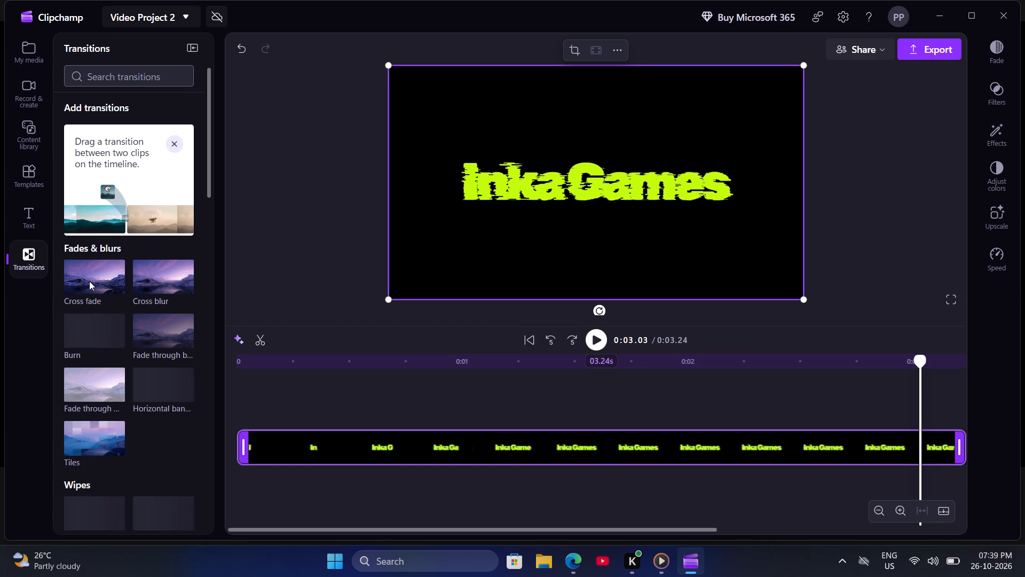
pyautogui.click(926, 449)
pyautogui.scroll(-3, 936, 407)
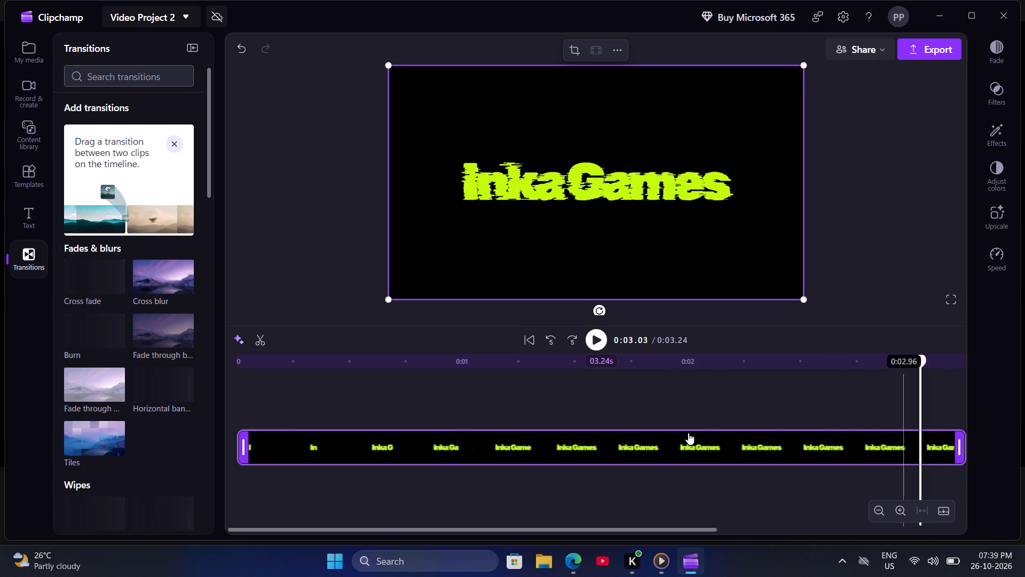
# Maximize the editor window.
pyautogui.click(966, 23)
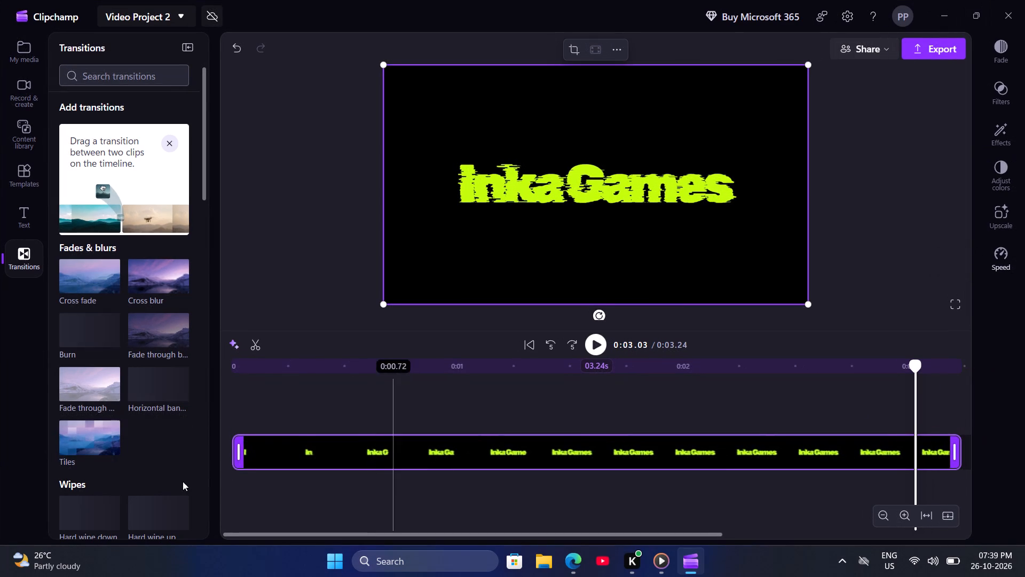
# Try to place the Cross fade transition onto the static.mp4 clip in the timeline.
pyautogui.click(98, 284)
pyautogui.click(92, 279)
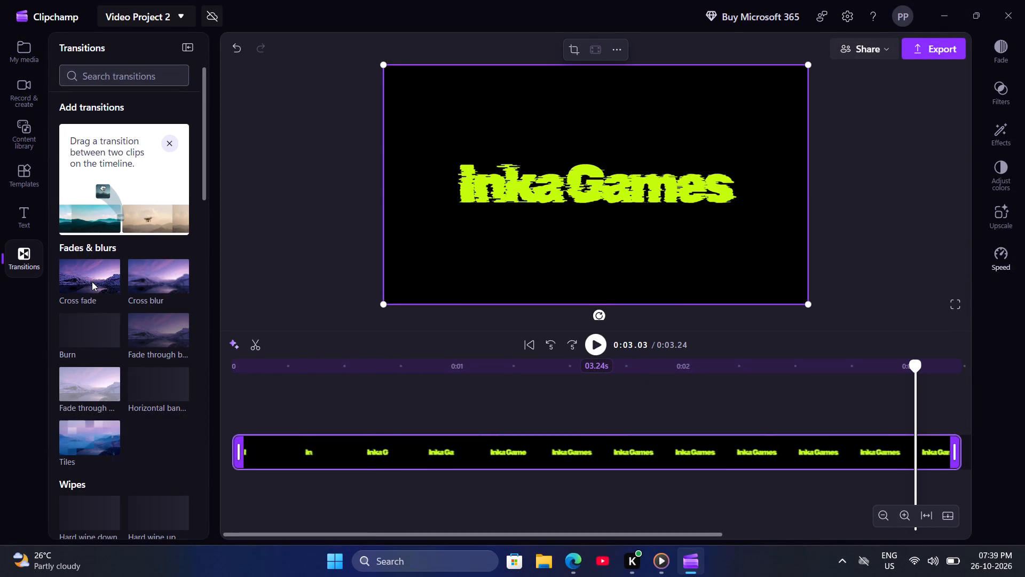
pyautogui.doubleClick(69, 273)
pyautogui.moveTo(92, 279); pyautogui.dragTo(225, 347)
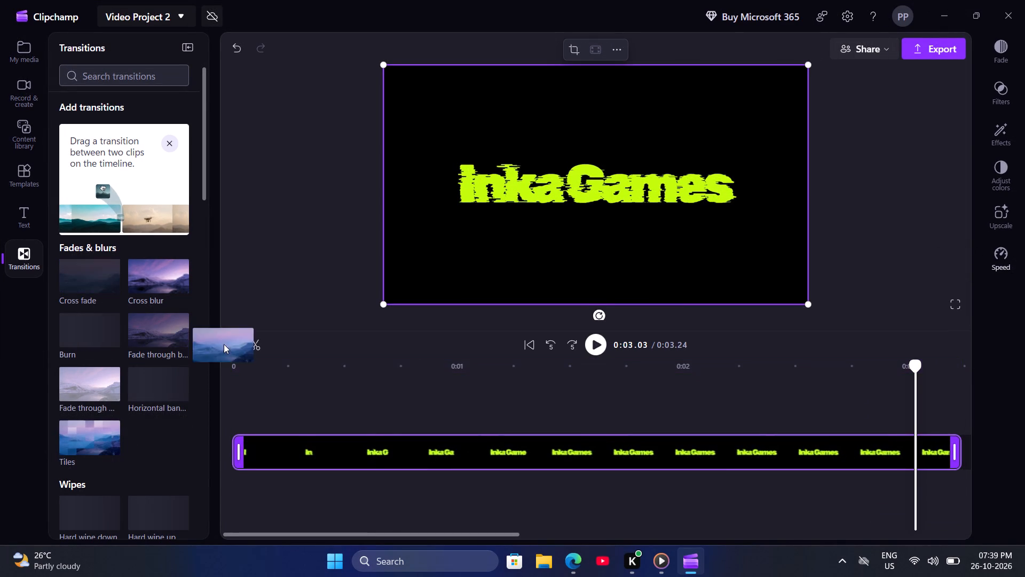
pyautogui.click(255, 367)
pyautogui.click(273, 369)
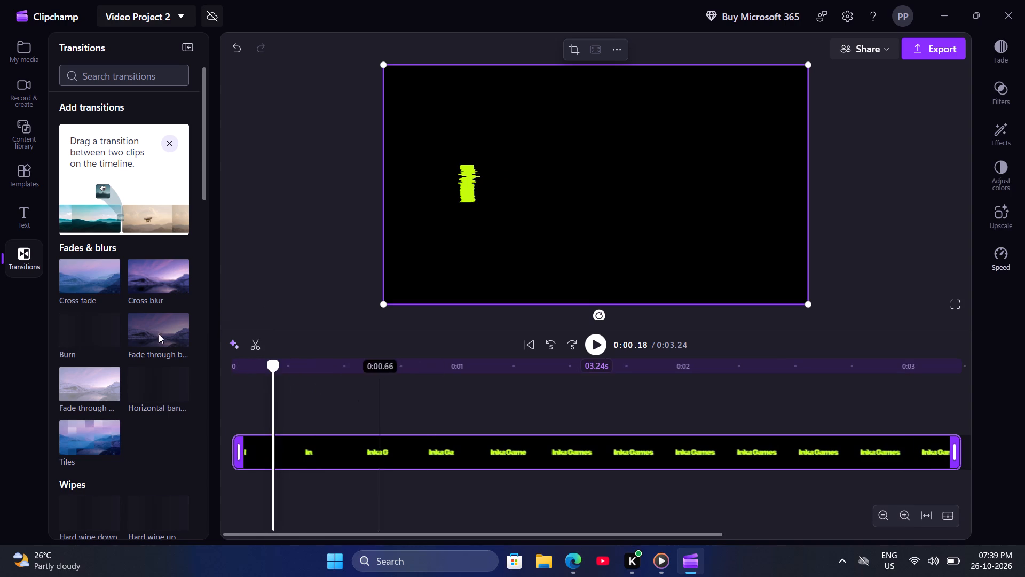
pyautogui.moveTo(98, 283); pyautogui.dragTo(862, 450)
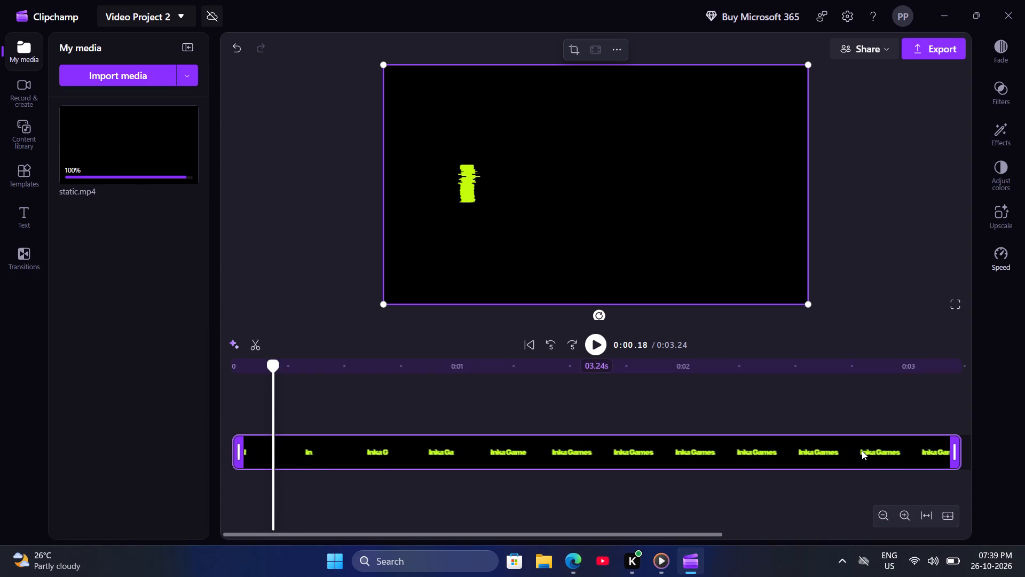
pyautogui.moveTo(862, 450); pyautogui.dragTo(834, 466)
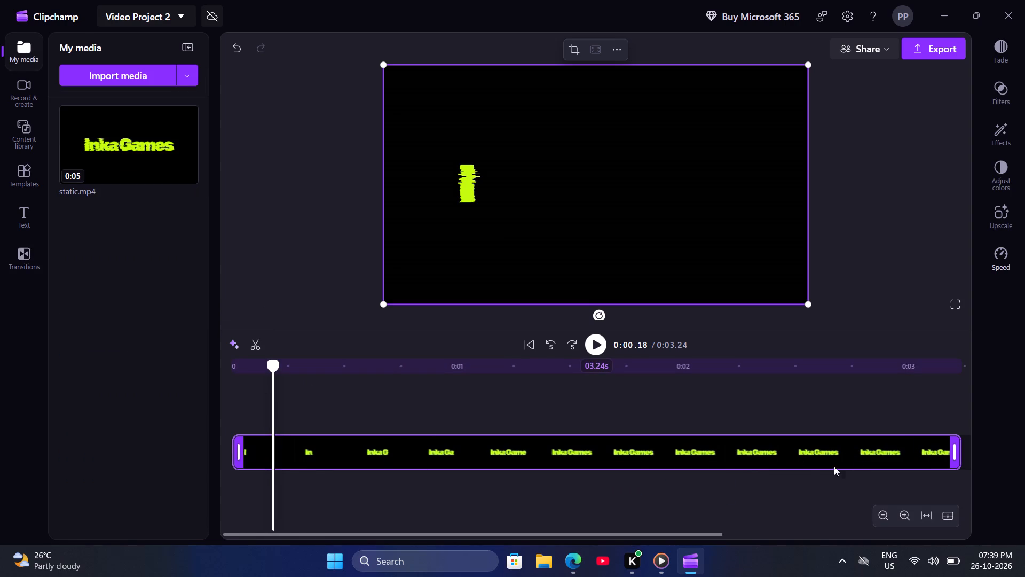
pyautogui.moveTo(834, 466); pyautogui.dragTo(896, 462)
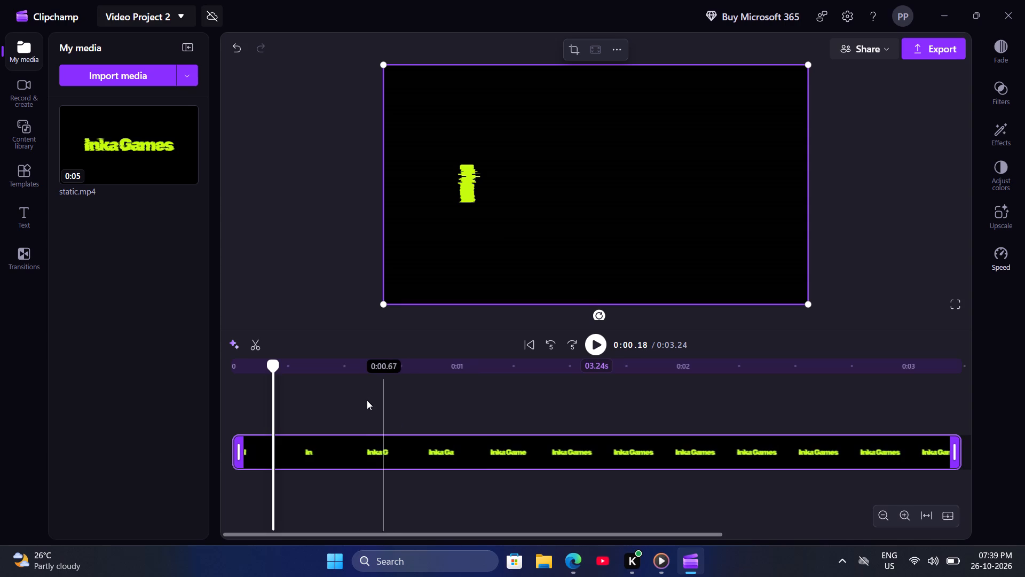
# Play the edited clip through to its end and replay it to review the result.
pyautogui.click(596, 340)
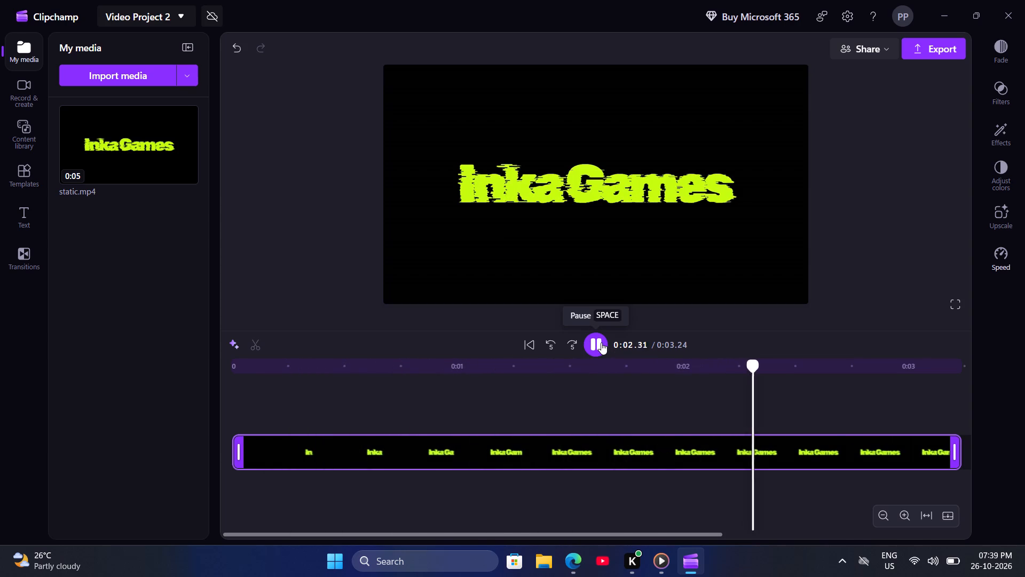
pyautogui.click(601, 342)
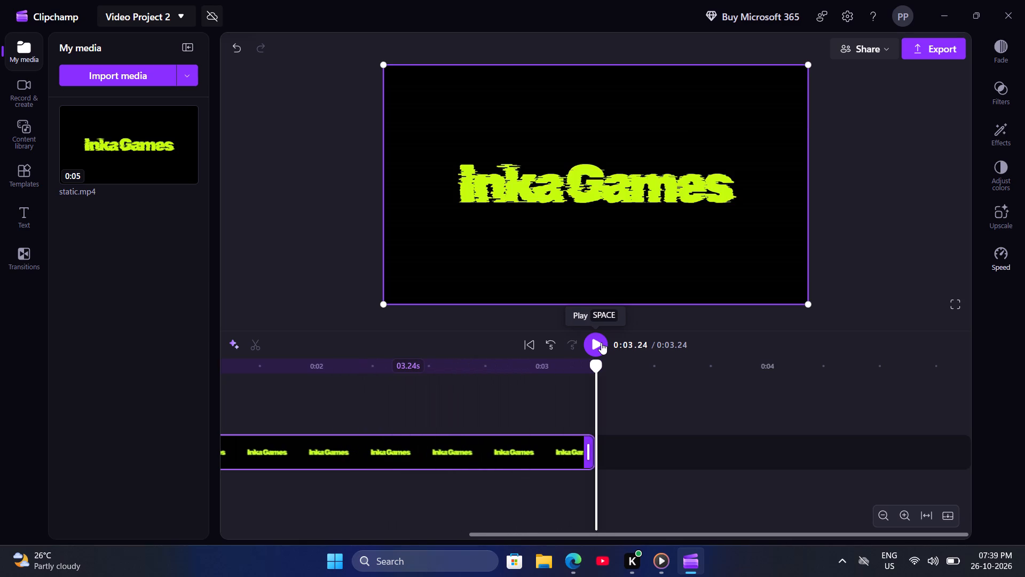
pyautogui.click(600, 342)
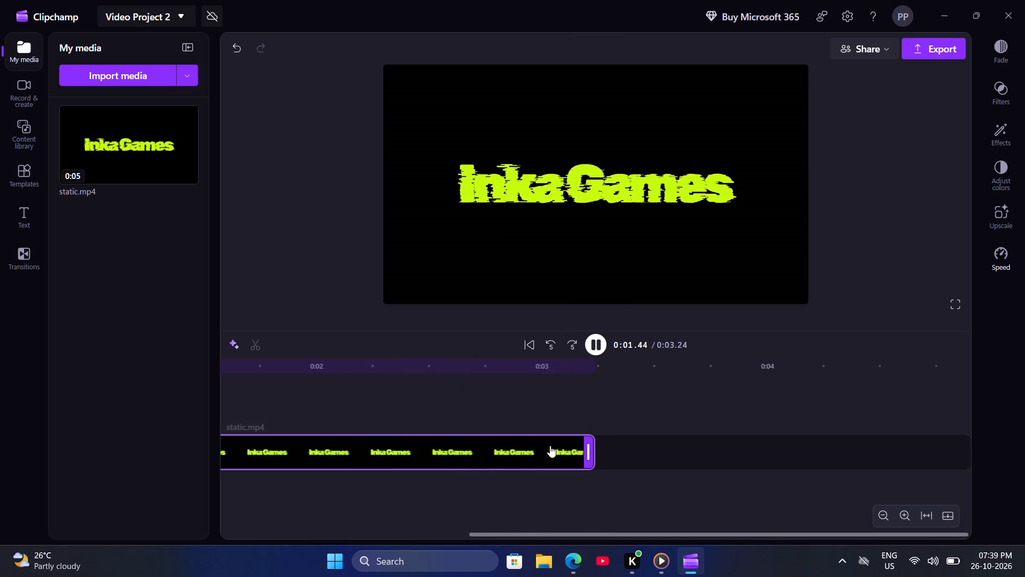
# Pause playback and trim the end of the static.mp4 clip so it lasts 3.03 seconds.
pyautogui.click(600, 344)
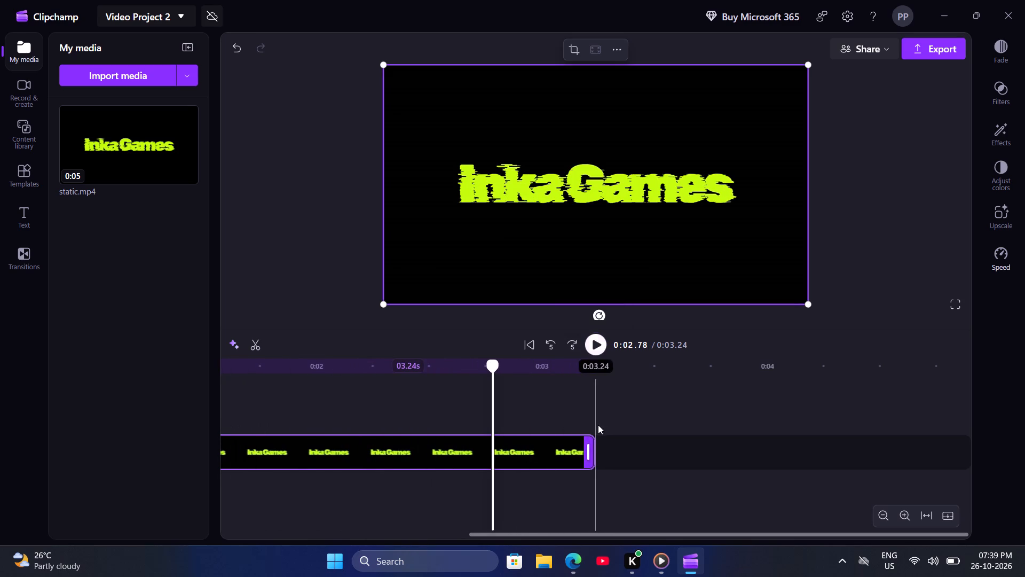
pyautogui.moveTo(587, 443); pyautogui.dragTo(546, 459)
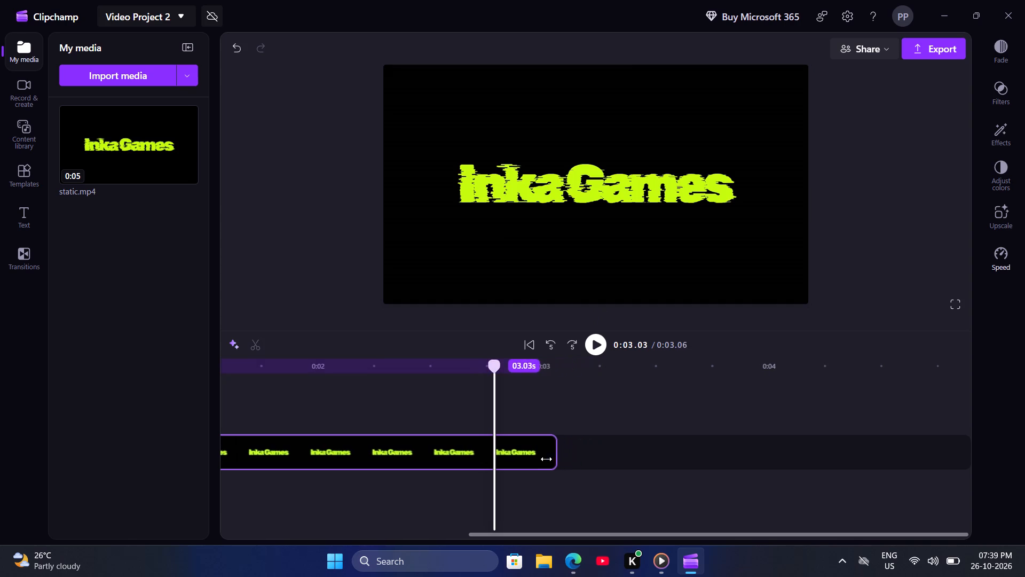
pyautogui.moveTo(546, 459); pyautogui.dragTo(541, 461)
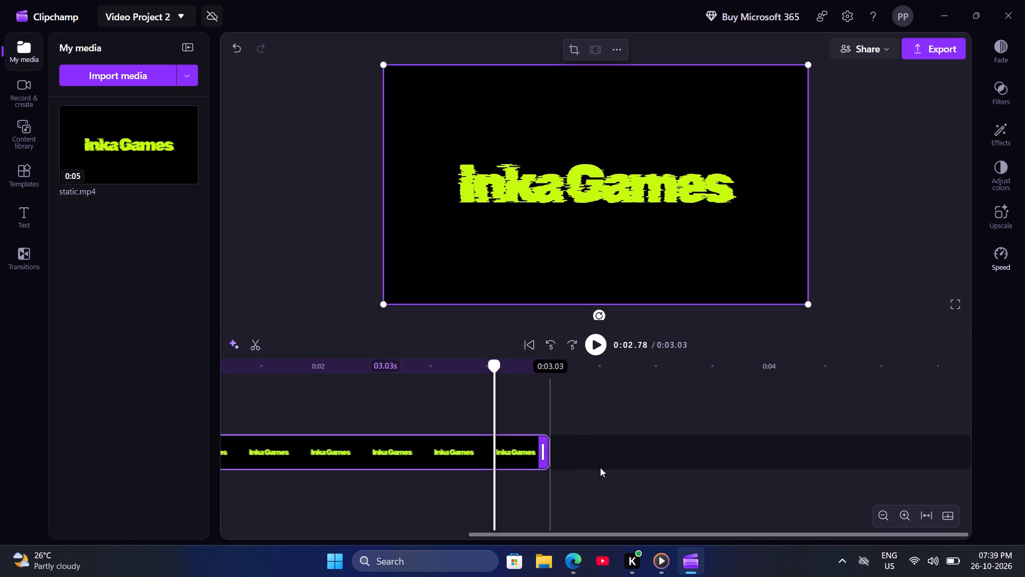
pyautogui.scroll(-1, 545, 534)
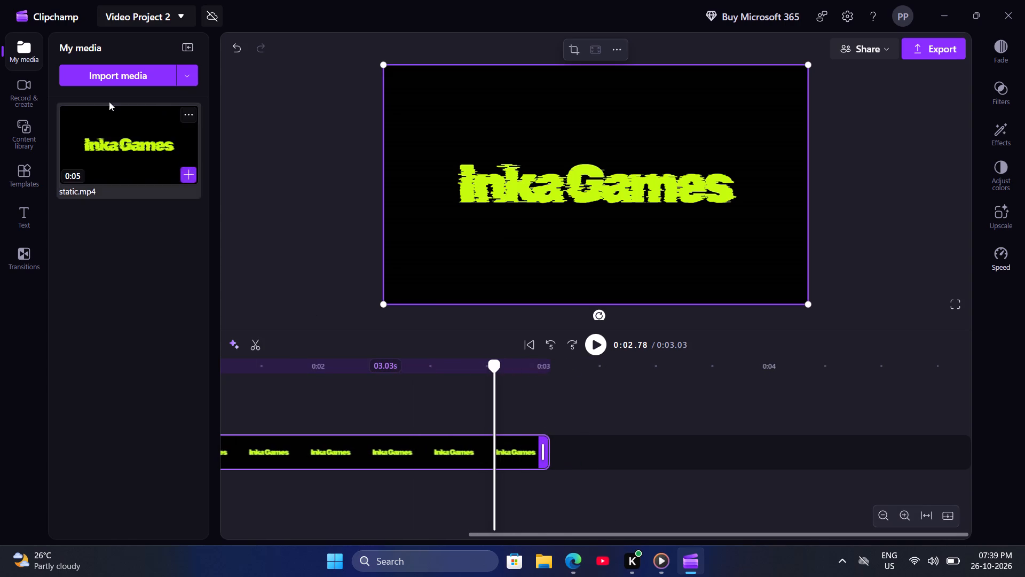
# Look through the available transitions, from Fades & blurs to 3D, for one that suits the logo clip.
pyautogui.click(35, 246)
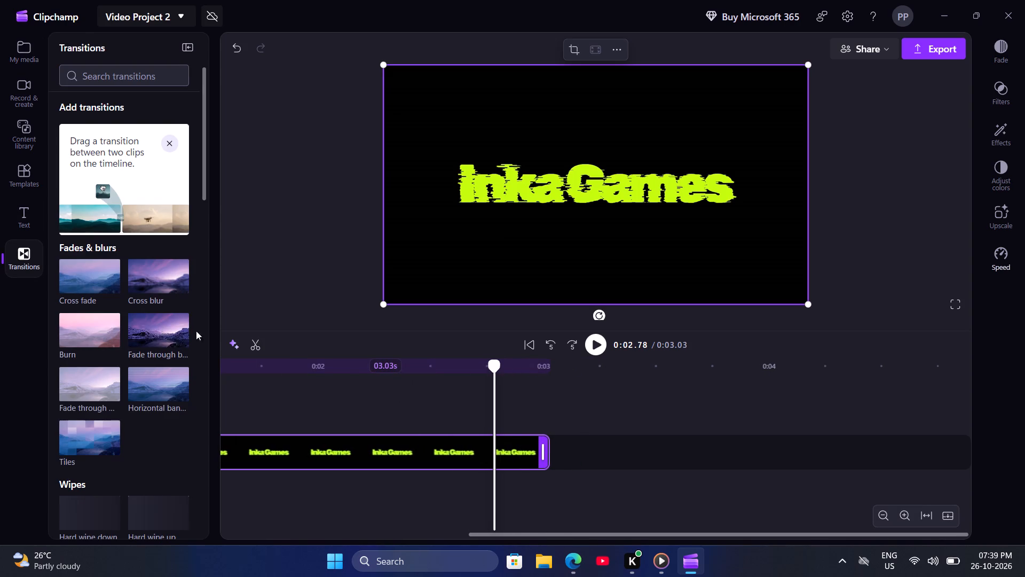
pyautogui.scroll(-3, 299, 494)
pyautogui.scroll(1, 289, 484)
pyautogui.scroll(-1, 288, 478)
pyautogui.scroll(-2, 160, 401)
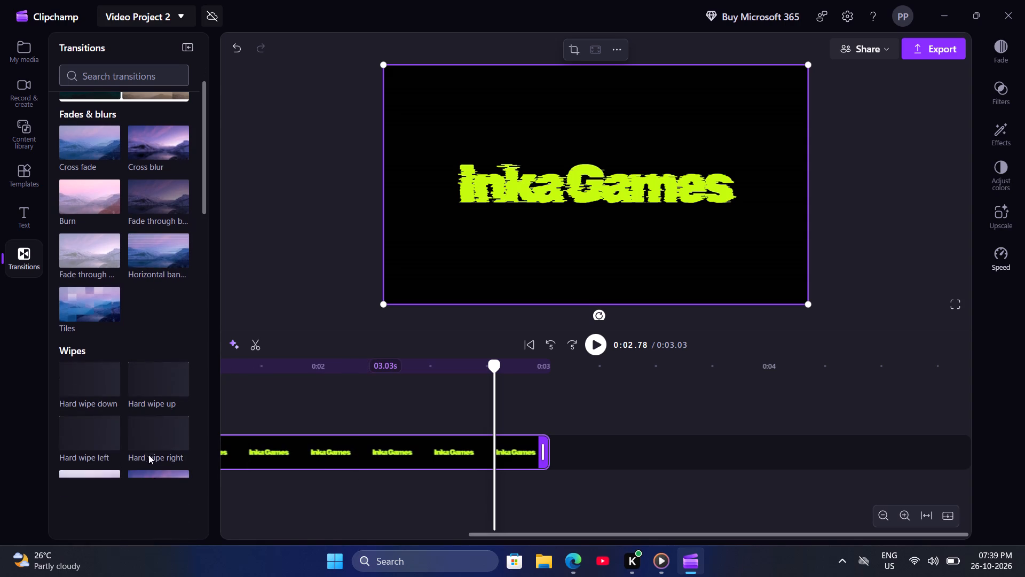
pyautogui.scroll(-4, 121, 453)
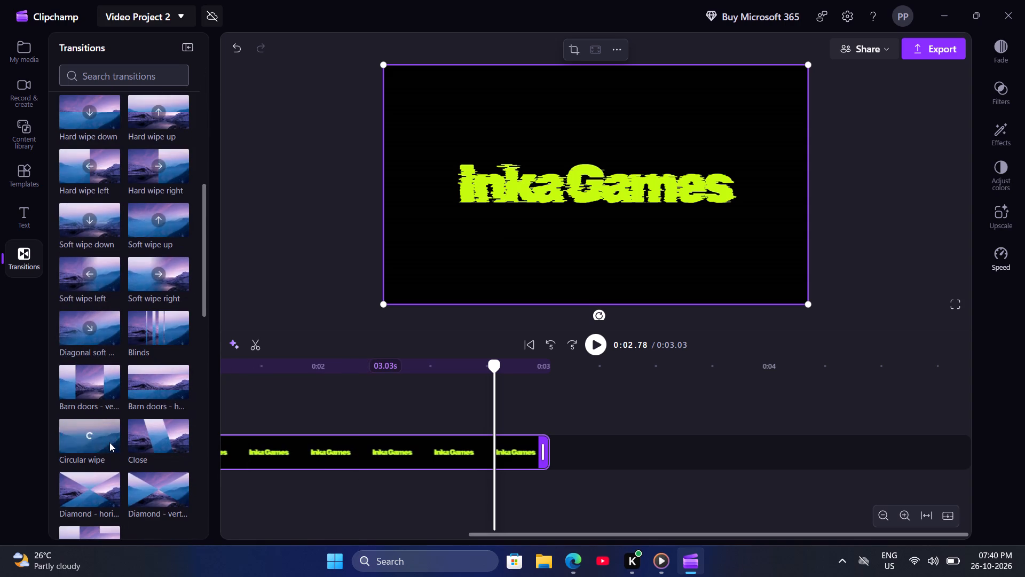
pyautogui.scroll(-4, 109, 442)
pyautogui.scroll(12, 123, 457)
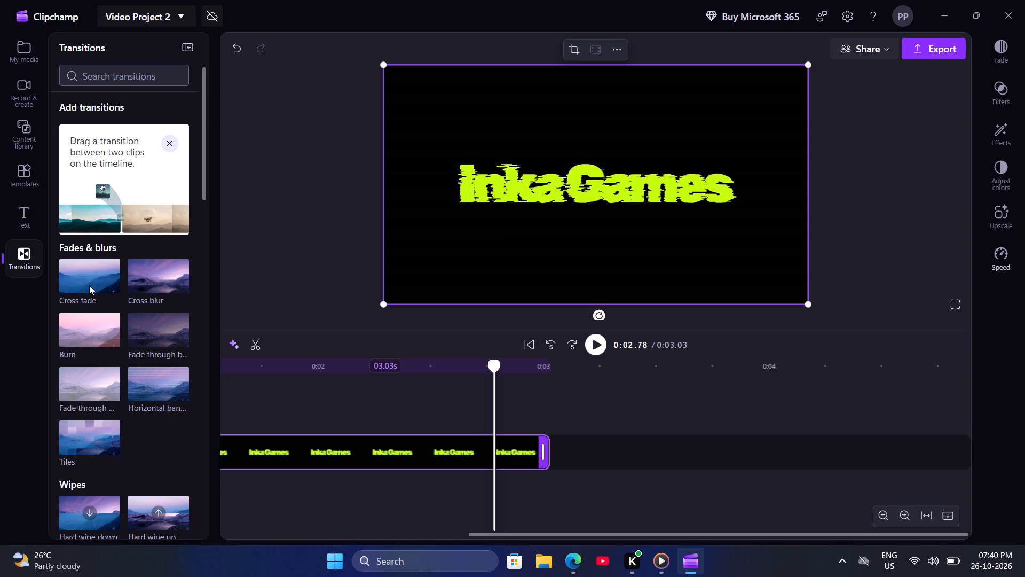
pyautogui.scroll(-10, 119, 464)
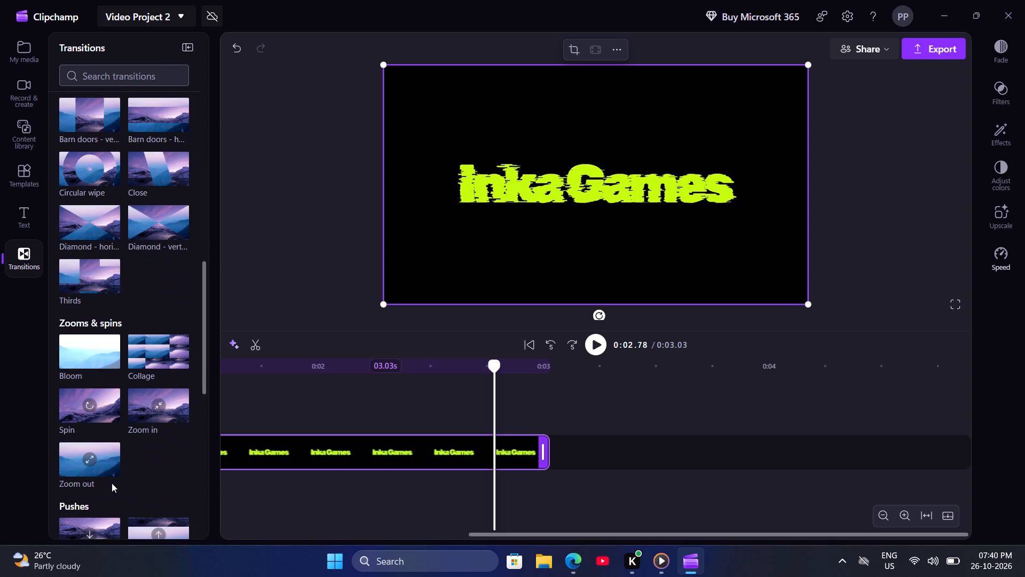
pyautogui.scroll(-1, 97, 506)
pyautogui.scroll(-6, 109, 465)
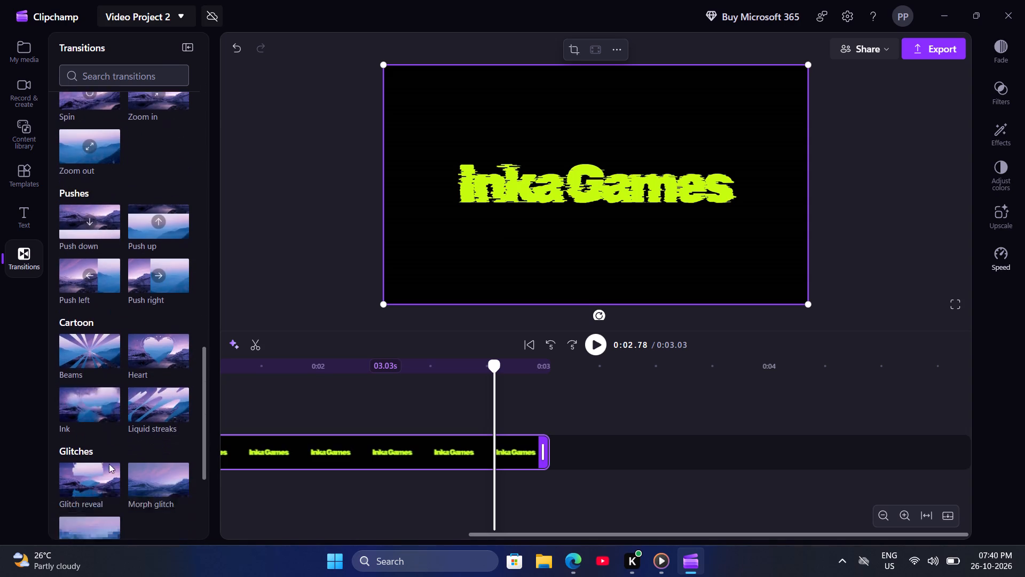
pyautogui.scroll(-4, 109, 464)
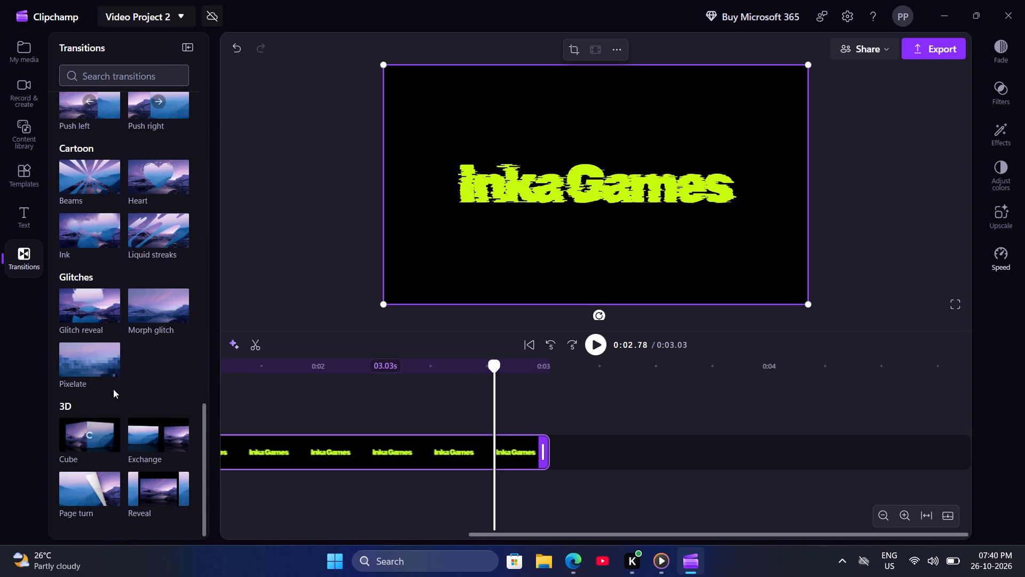
pyautogui.scroll(15, 99, 361)
pyautogui.scroll(6, 99, 371)
pyautogui.scroll(-1, 99, 371)
pyautogui.scroll(1, 99, 371)
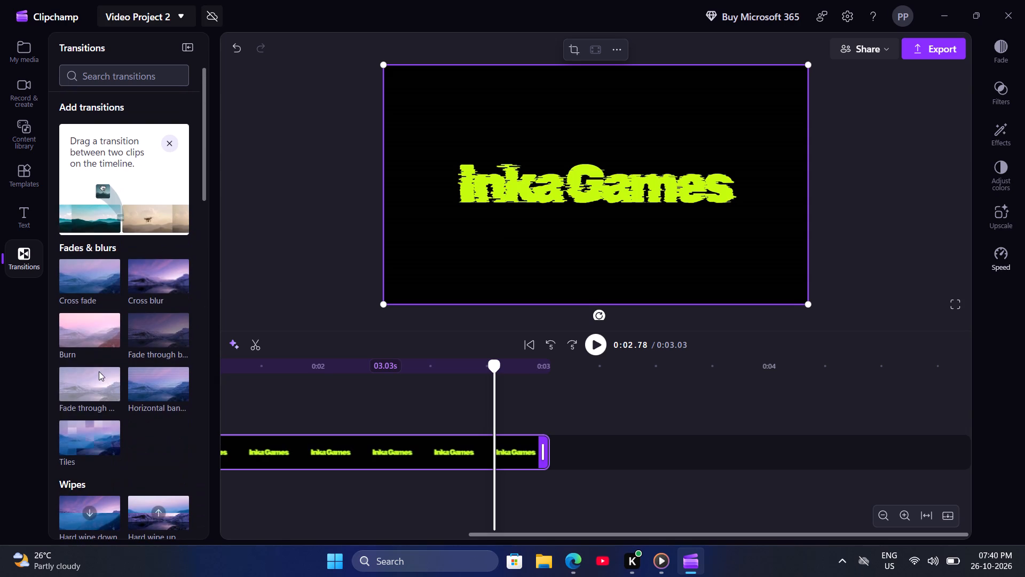
pyautogui.scroll(1, 86, 381)
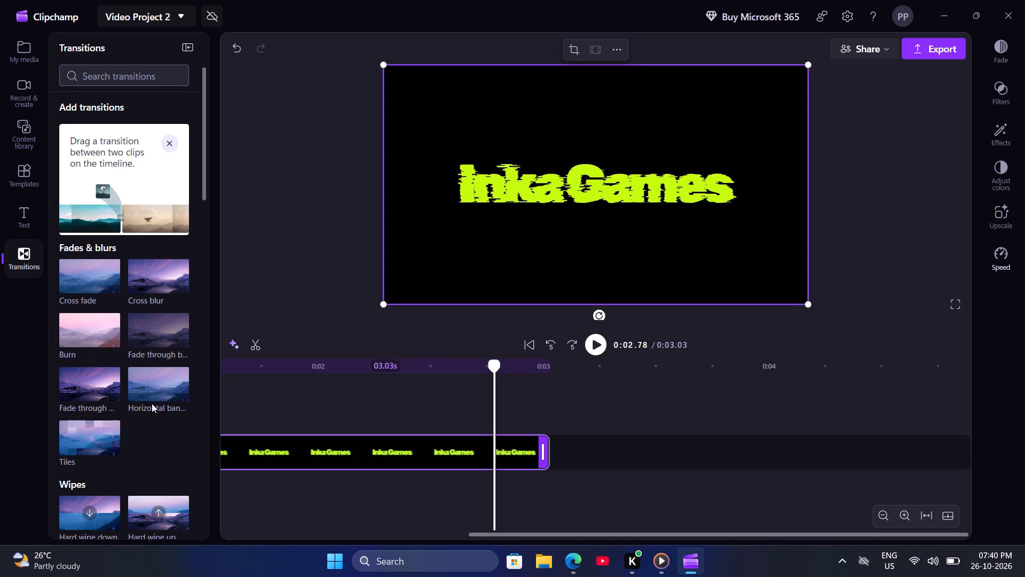
# Examine the video effects available for the static.mp4 clip.
pyautogui.click(1004, 136)
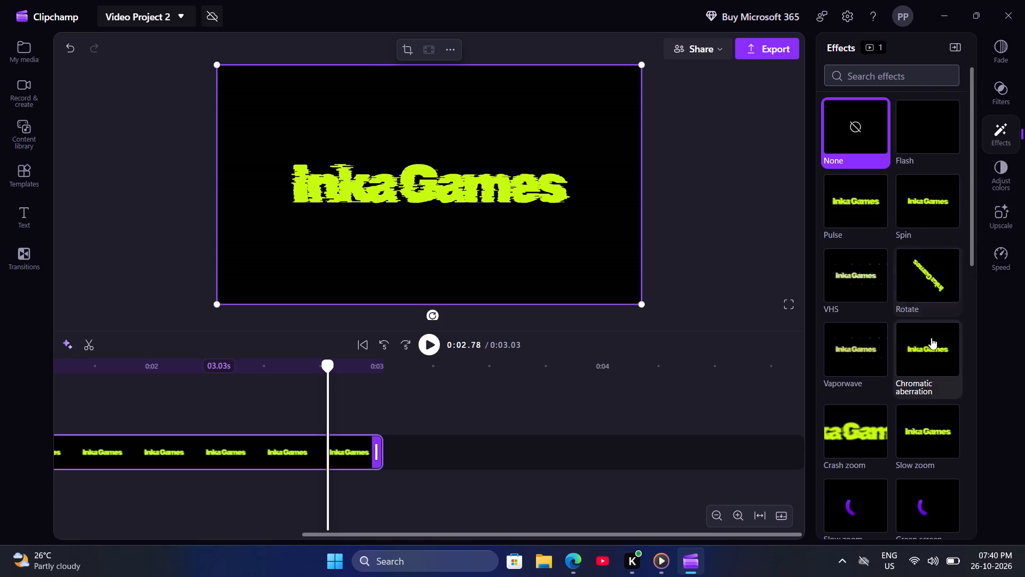
pyautogui.scroll(-3, 920, 374)
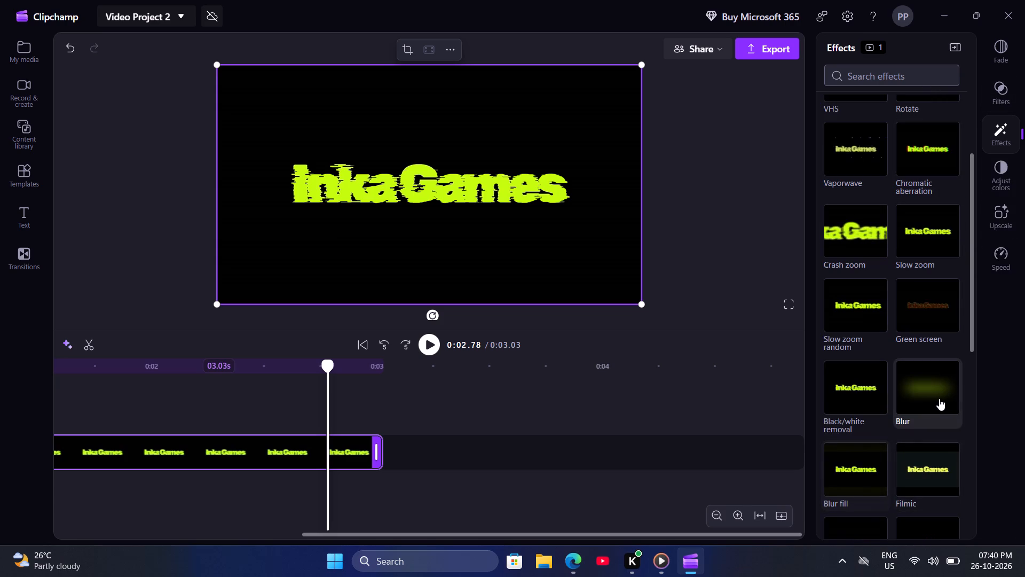
pyautogui.scroll(-5, 939, 399)
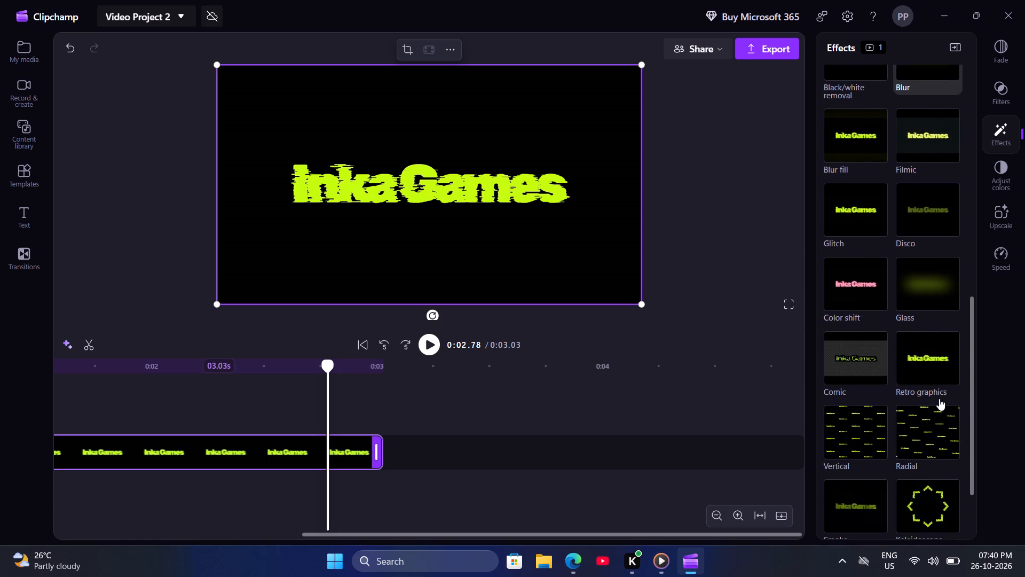
pyautogui.scroll(-7, 939, 399)
pyautogui.scroll(4, 939, 399)
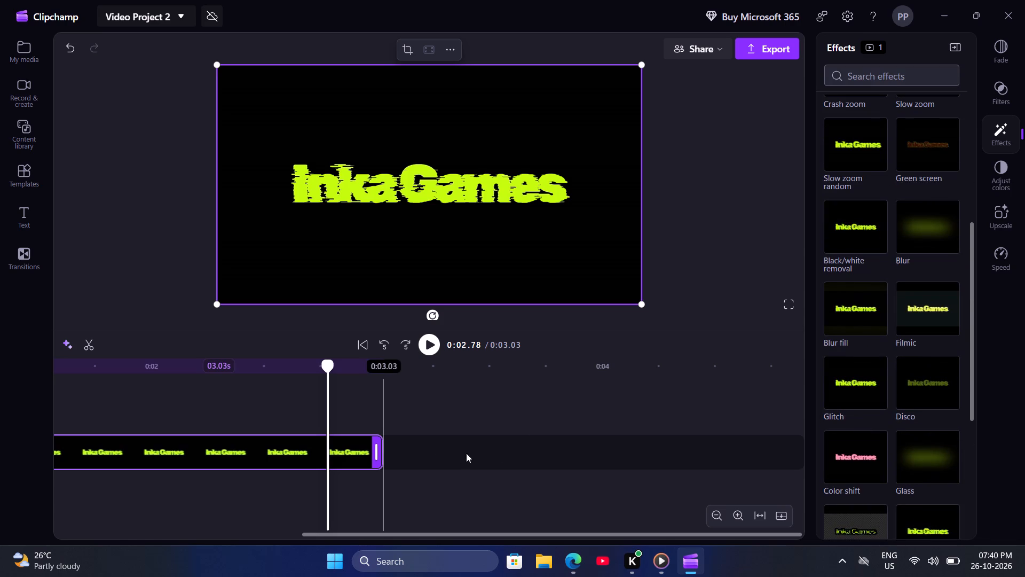
pyautogui.click(344, 452)
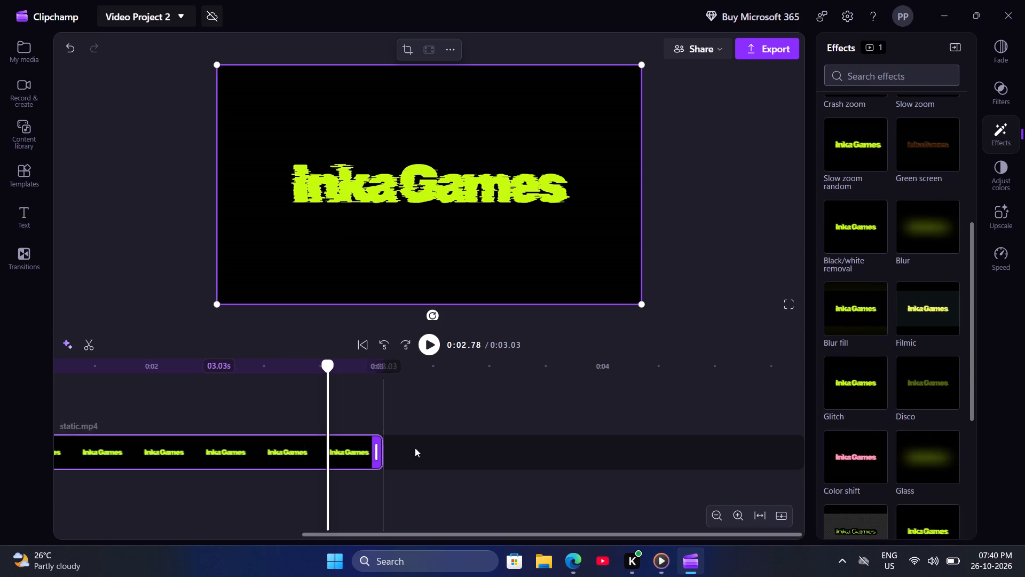
pyautogui.scroll(-4, 409, 441)
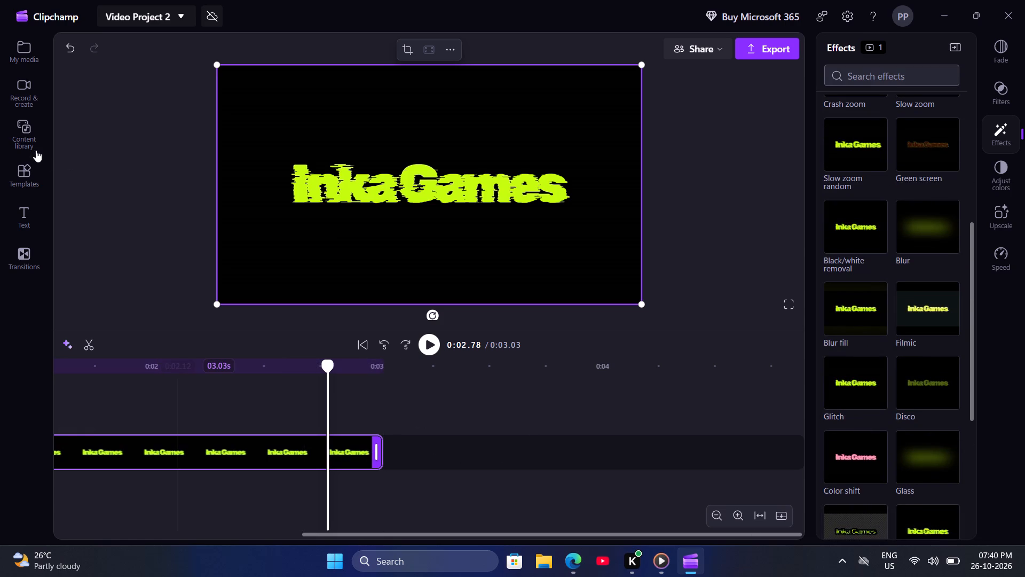
# Browse the content library's music and preview the track Let go (30 sec) in the Funky Disco collection.
pyautogui.click(28, 142)
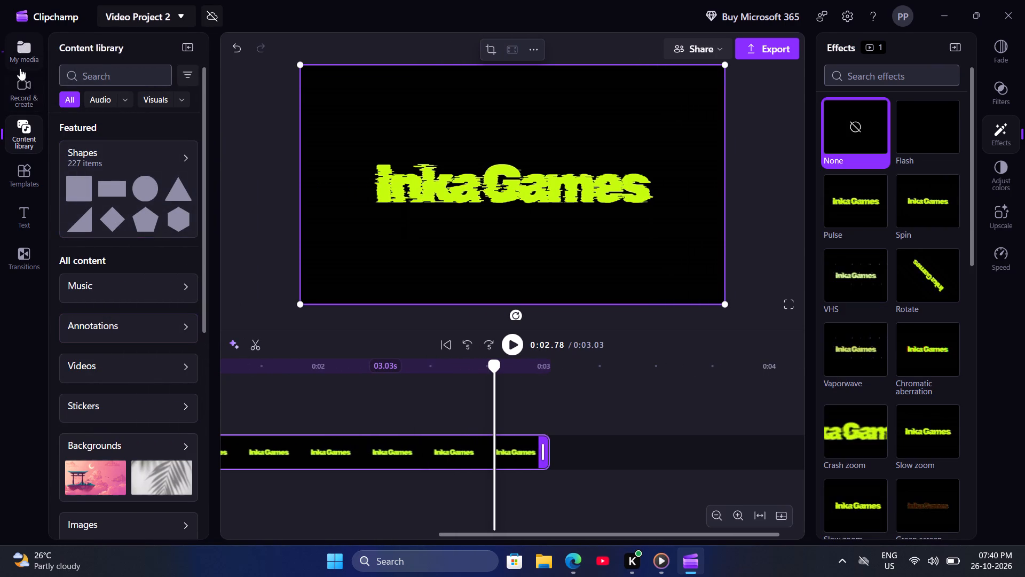
pyautogui.click(20, 68)
pyautogui.click(16, 90)
pyautogui.click(28, 123)
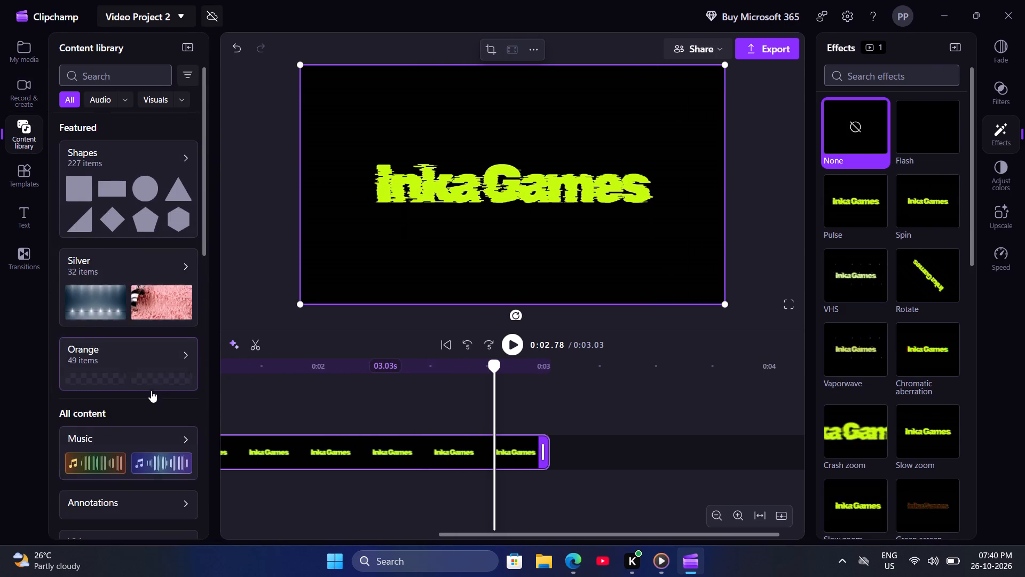
pyautogui.scroll(-4, 151, 391)
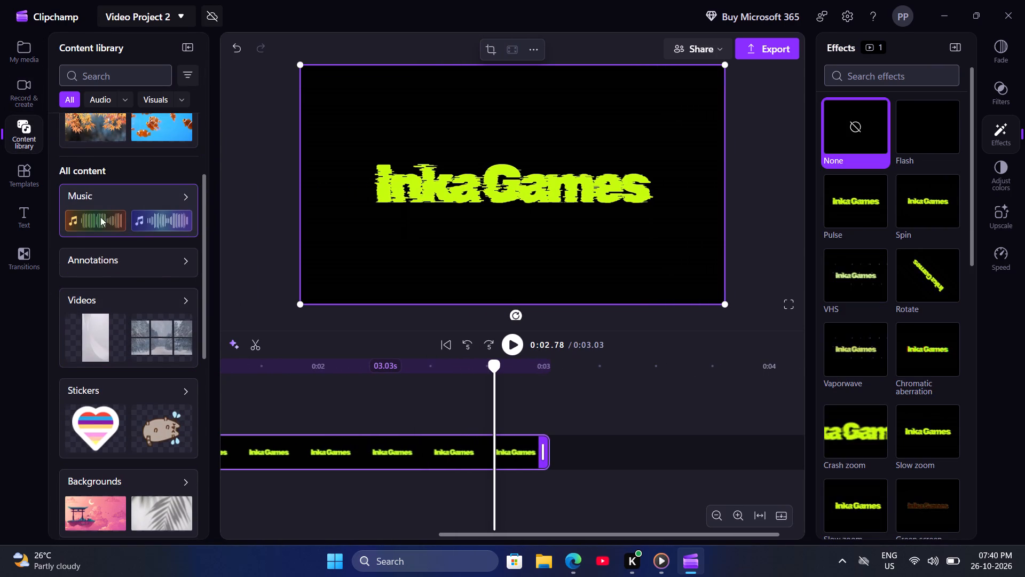
pyautogui.click(84, 197)
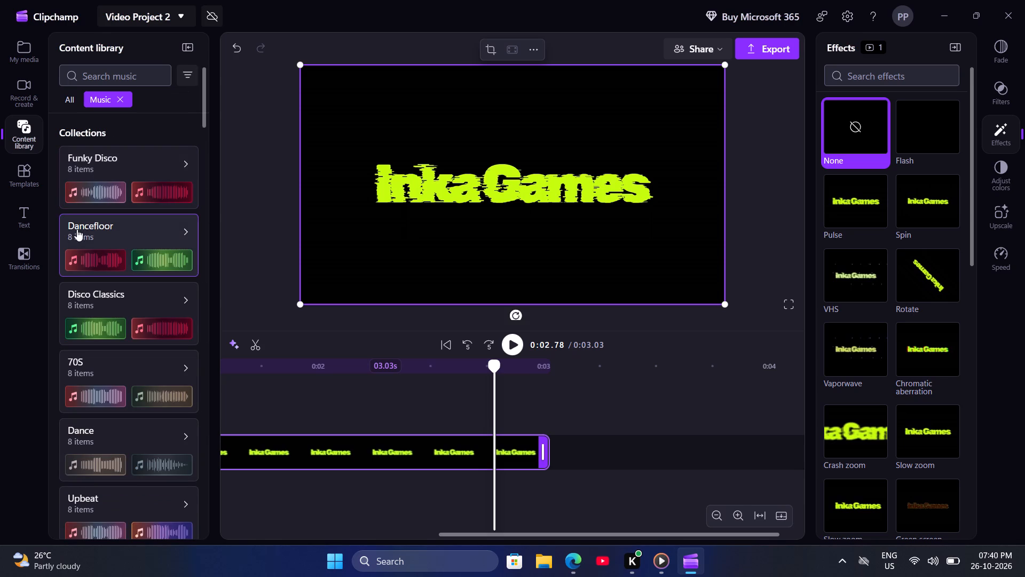
pyautogui.click(100, 166)
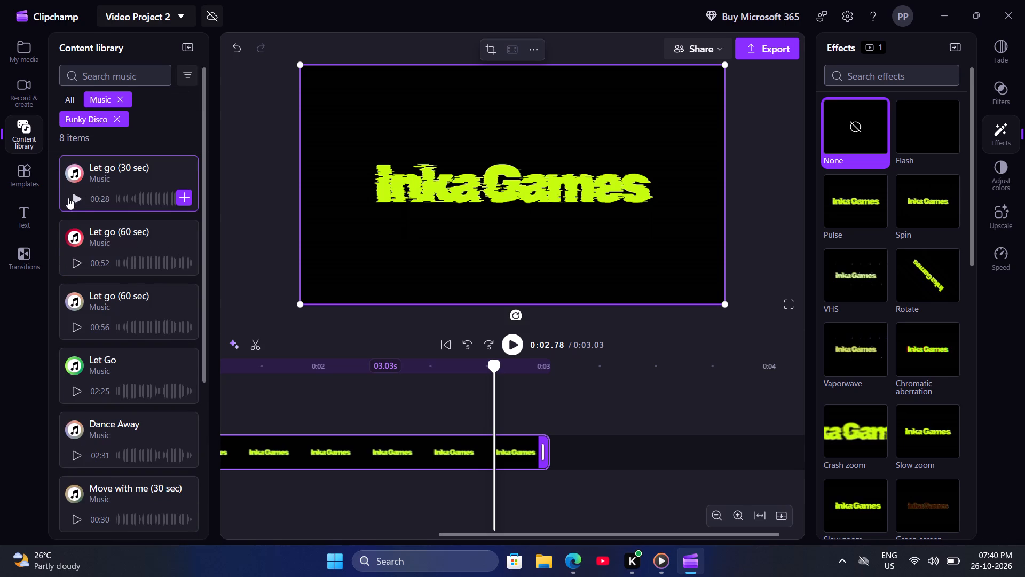
pyautogui.click(76, 198)
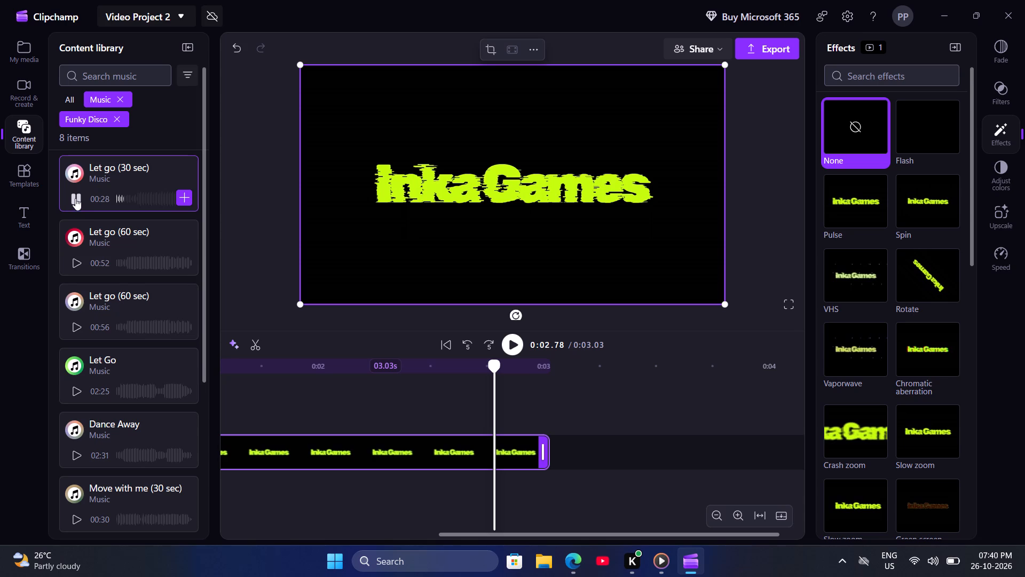
pyautogui.click(75, 198)
# Search the Funky Disco music for "bang", and clear the search and its filters.
pyautogui.click(117, 74)
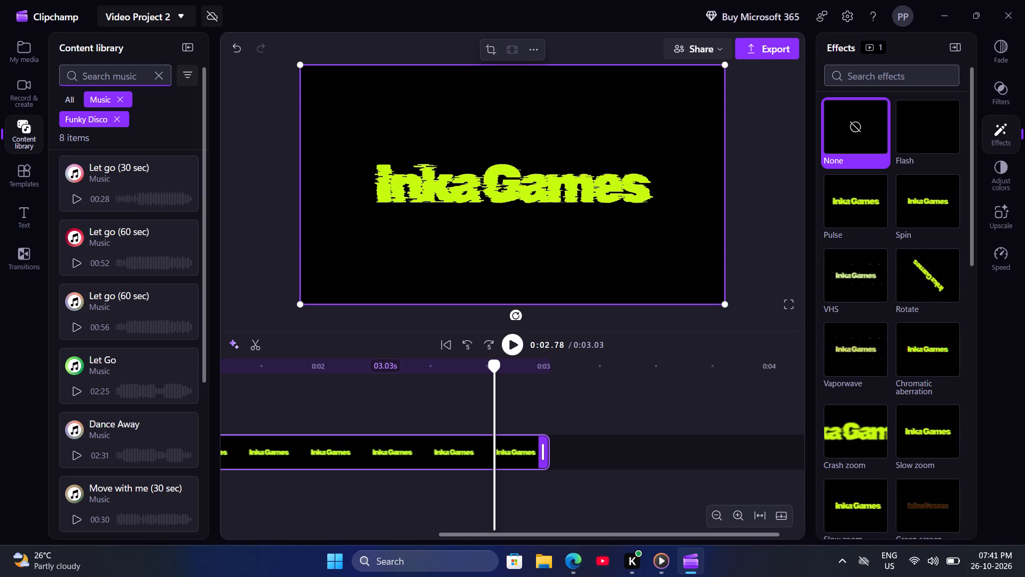
pyautogui.write('bang')
pyautogui.press('Return')
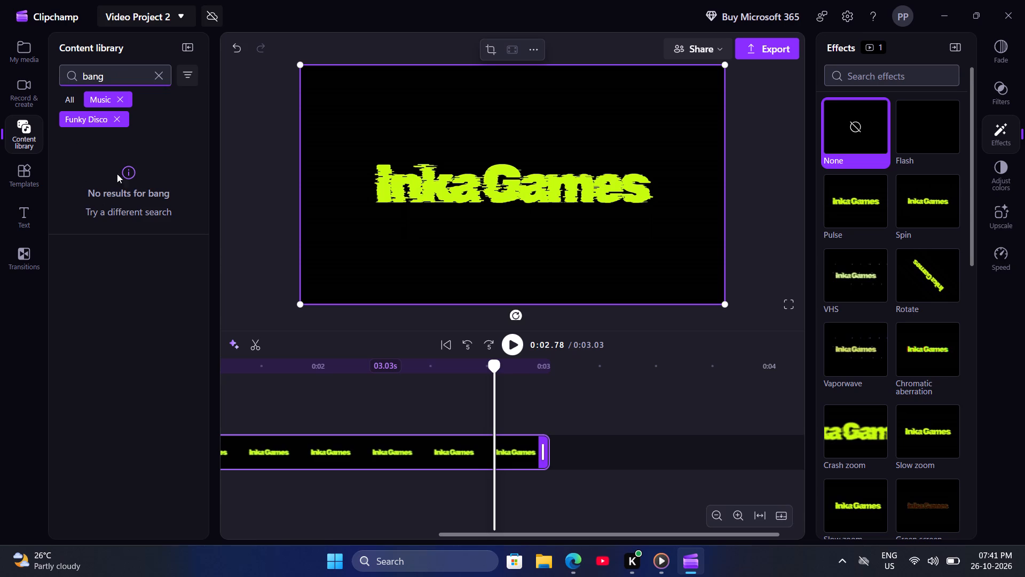
pyautogui.click(158, 75)
pyautogui.click(111, 119)
pyautogui.click(119, 96)
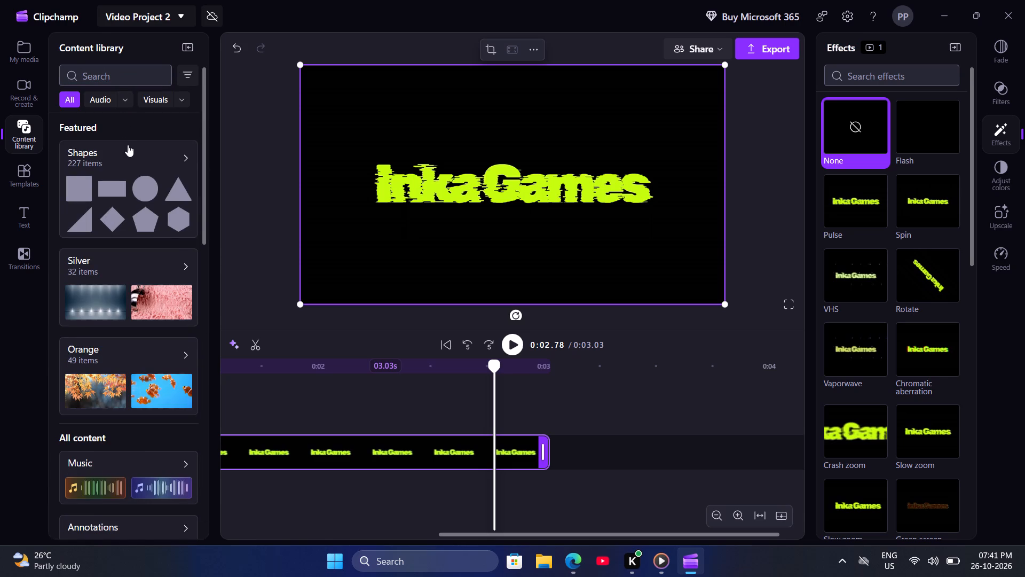
# Preview sound effects in the Clipchamp selects collection, including the crossfade sounds and electronic beeps, and clear the collection filter.
pyautogui.click(108, 103)
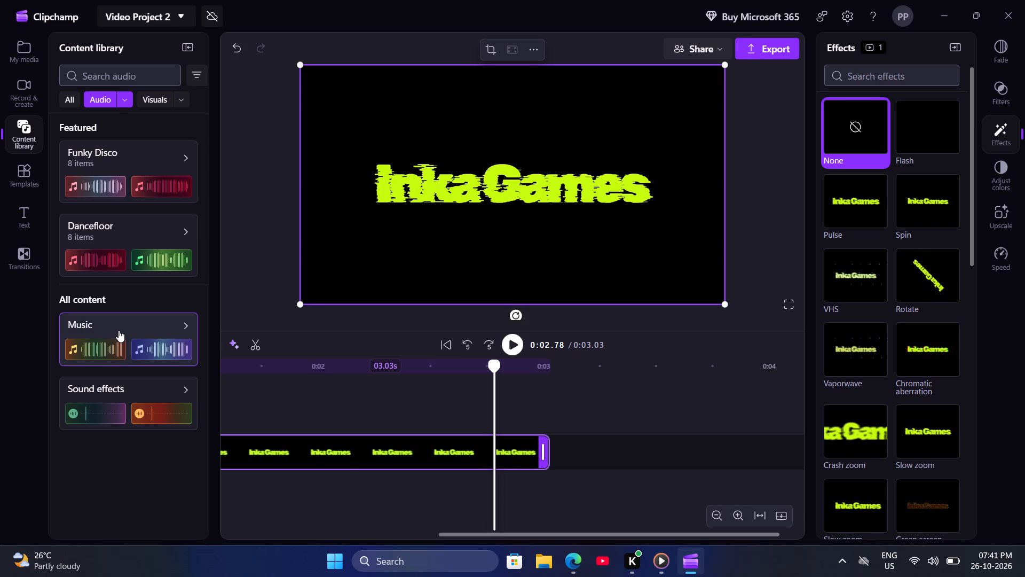
pyautogui.click(135, 384)
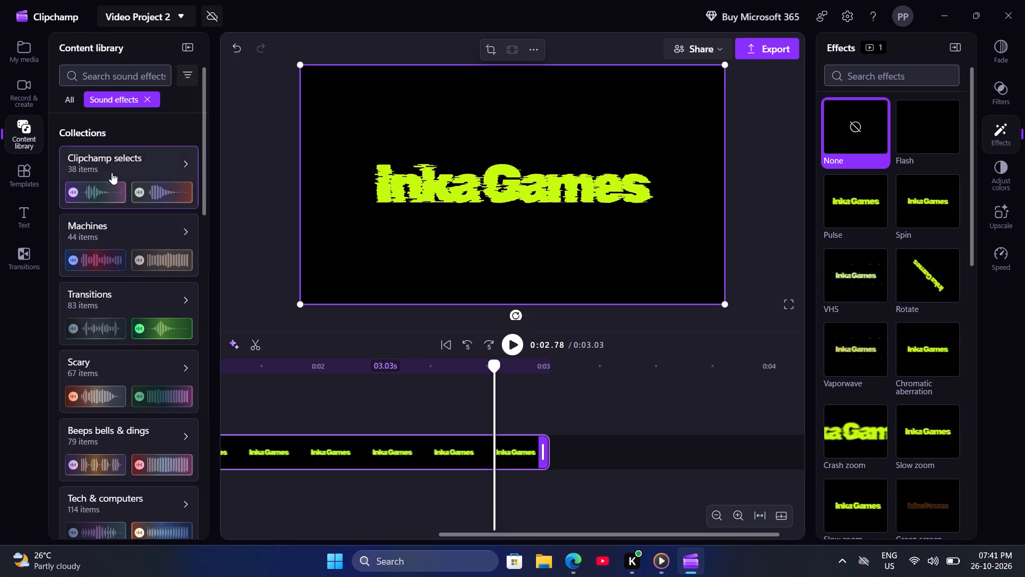
pyautogui.click(105, 160)
pyautogui.click(75, 198)
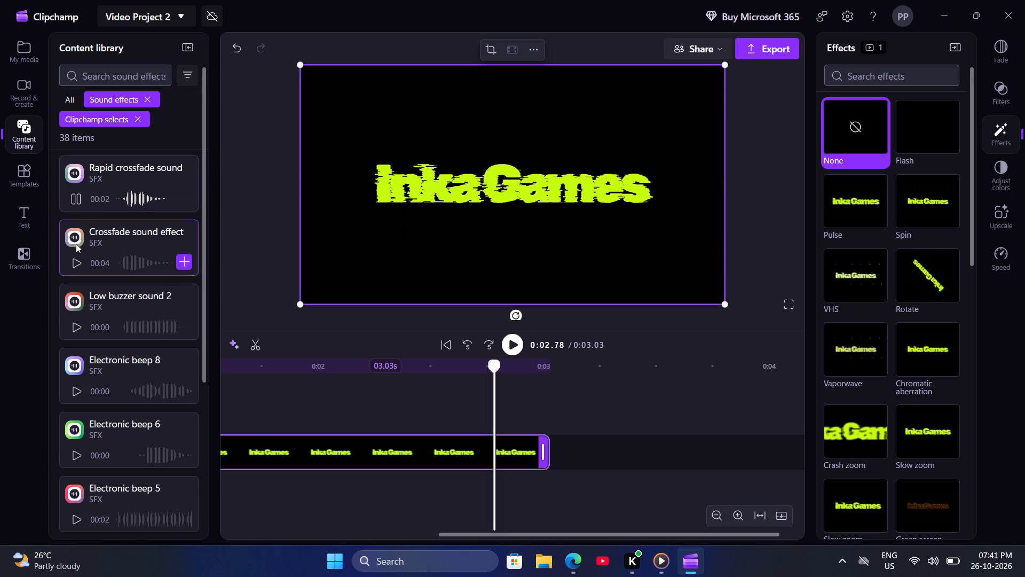
pyautogui.click(73, 259)
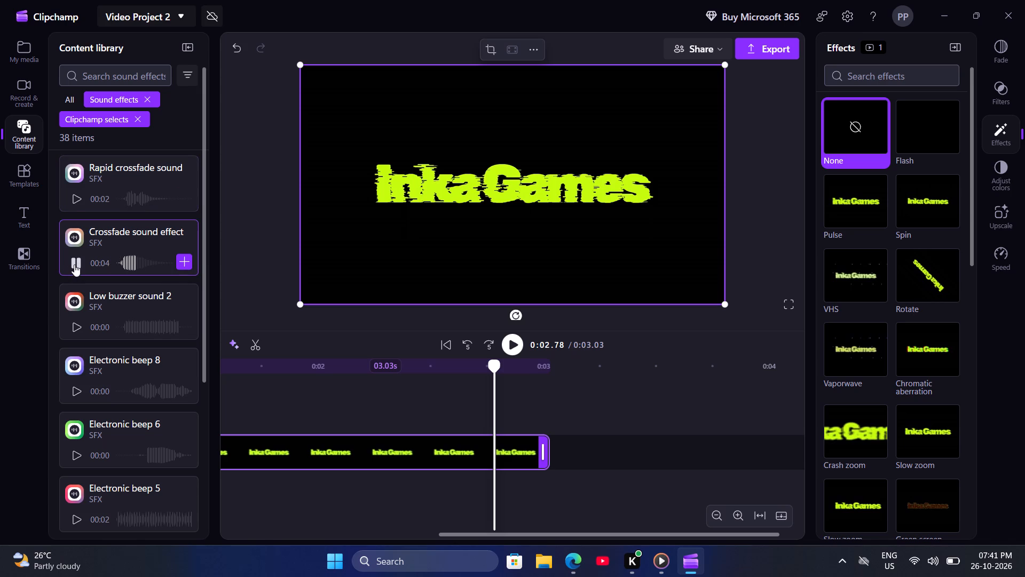
pyautogui.scroll(-2, 62, 287)
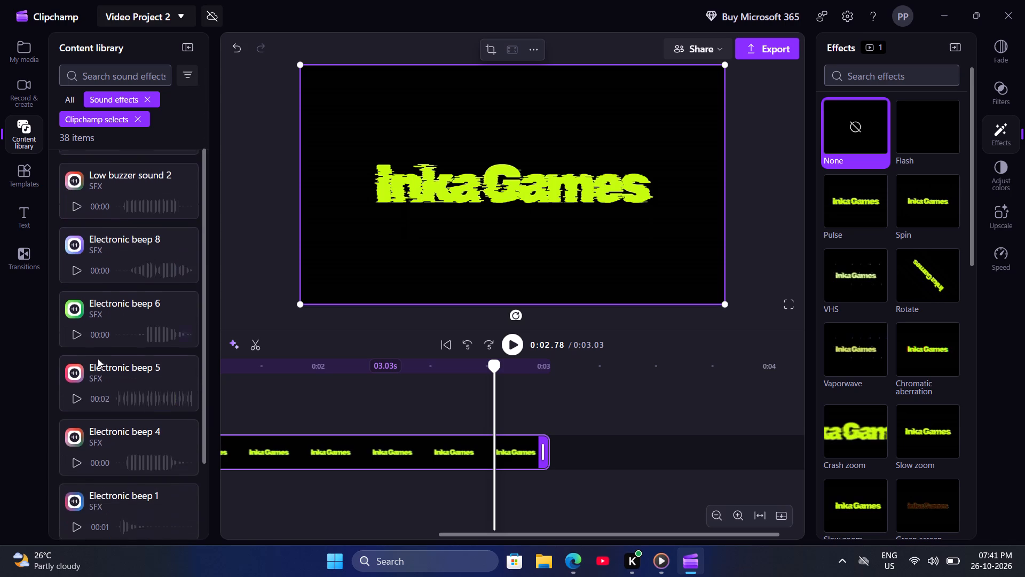
pyautogui.click(78, 326)
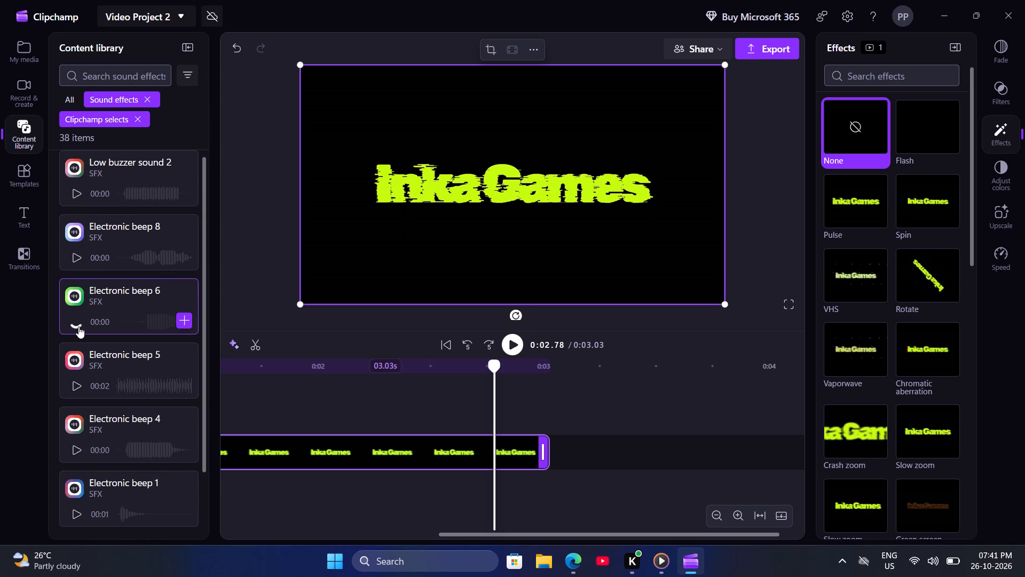
pyautogui.doubleClick(77, 384)
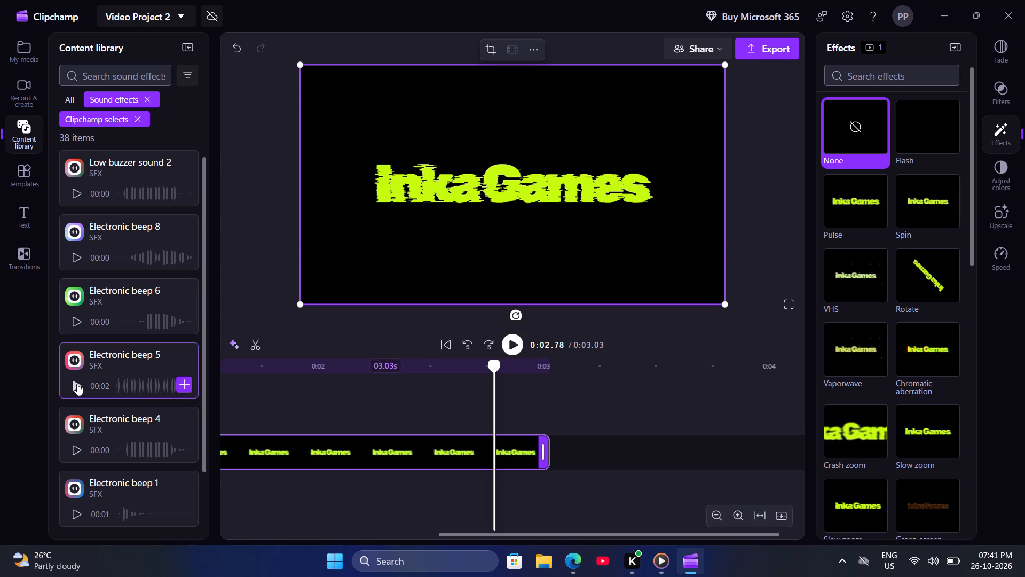
pyautogui.scroll(-6, 105, 302)
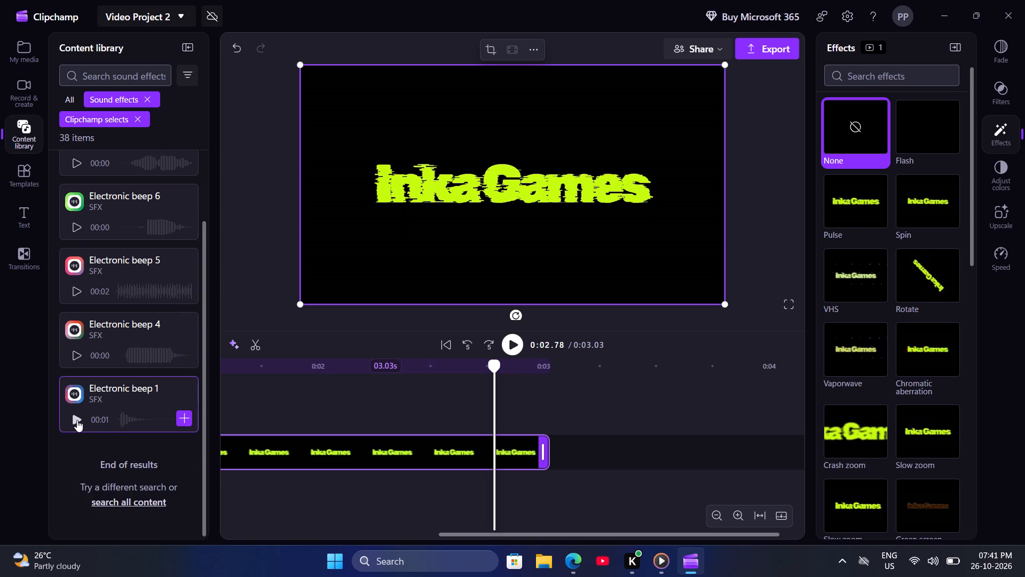
pyautogui.click(77, 420)
pyautogui.scroll(6, 129, 267)
pyautogui.scroll(2, 106, 143)
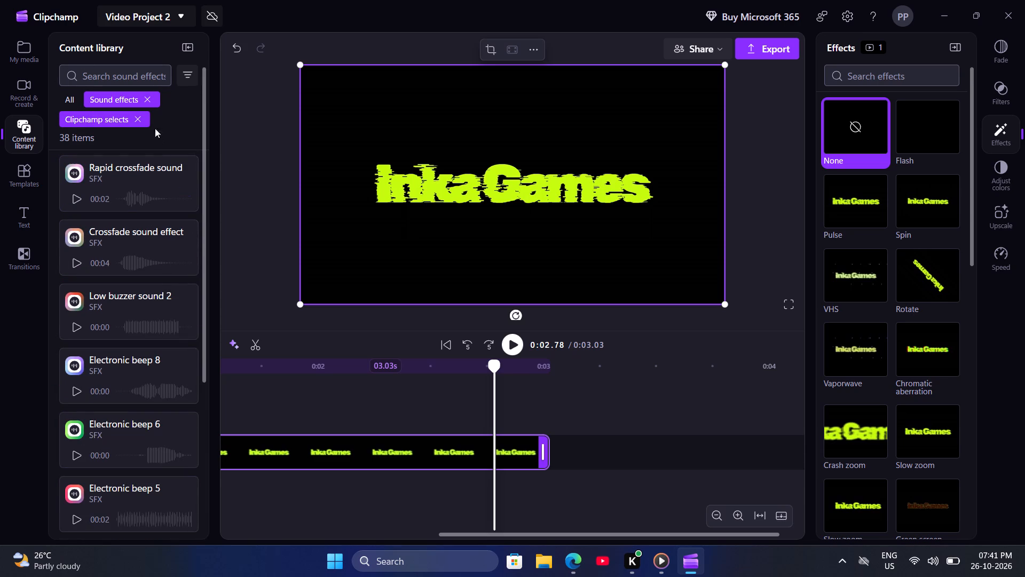
pyautogui.click(141, 118)
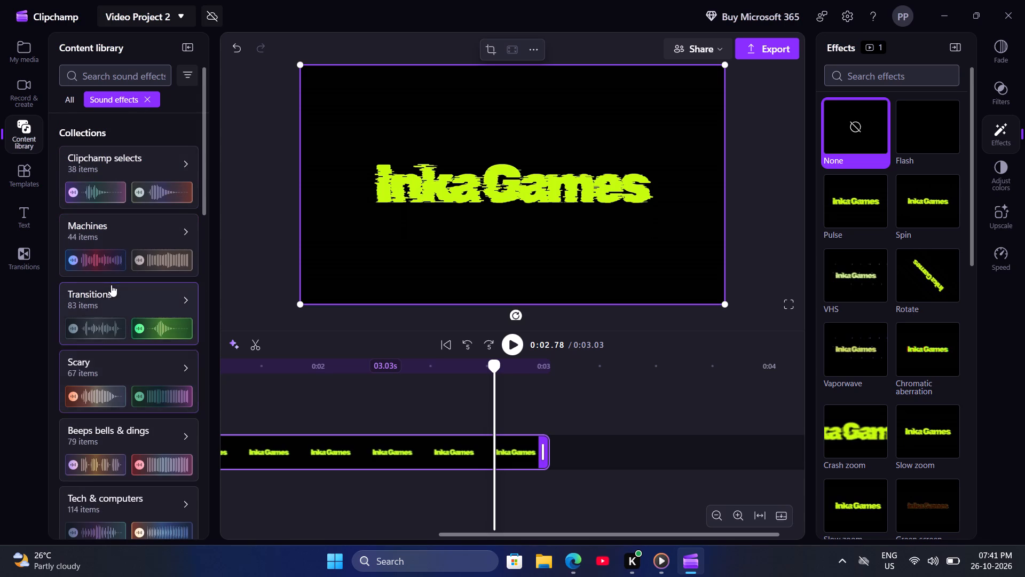
# Preview sound effects in the Booms & impacts collection, from Punch impact to Explosion & echo, and replay Punch impact.
pyautogui.scroll(-3, 98, 388)
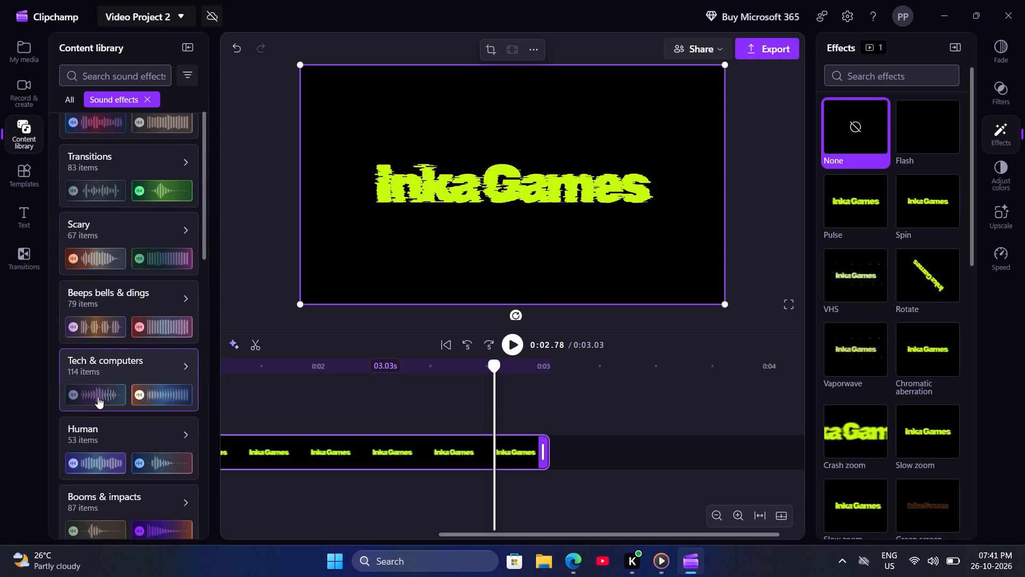
pyautogui.scroll(-2, 100, 371)
pyautogui.click(117, 303)
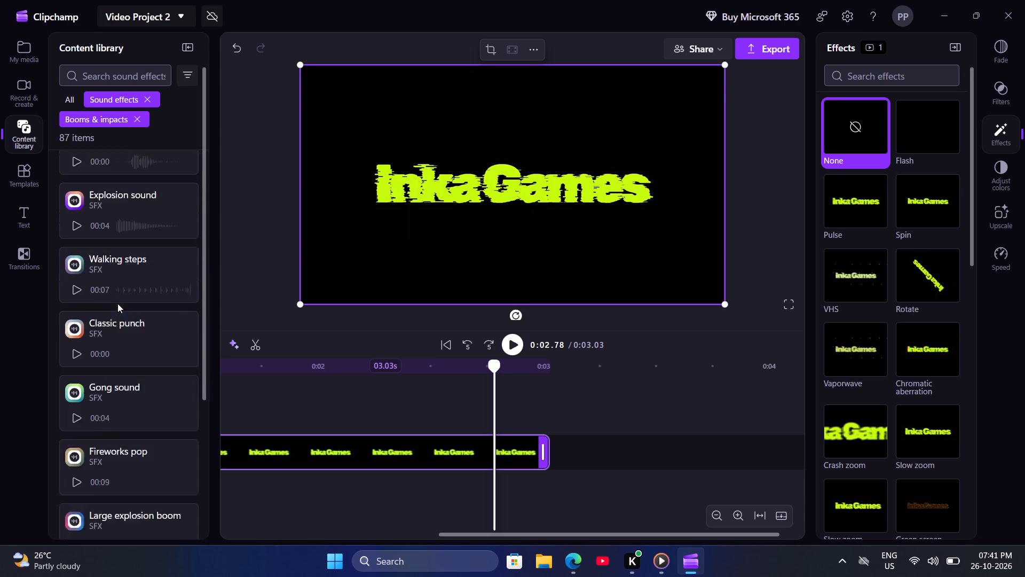
pyautogui.doubleClick(76, 196)
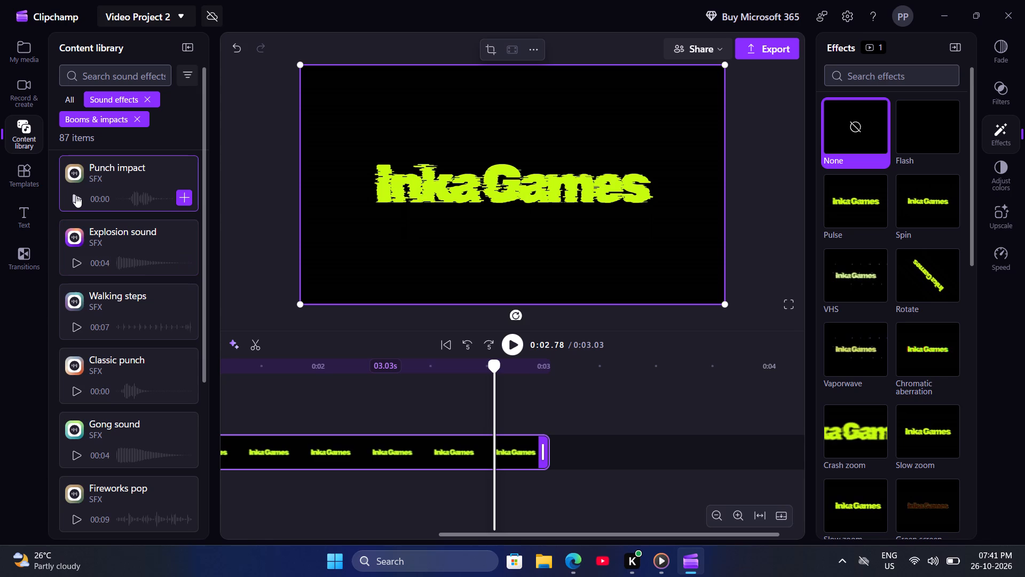
pyautogui.click(77, 200)
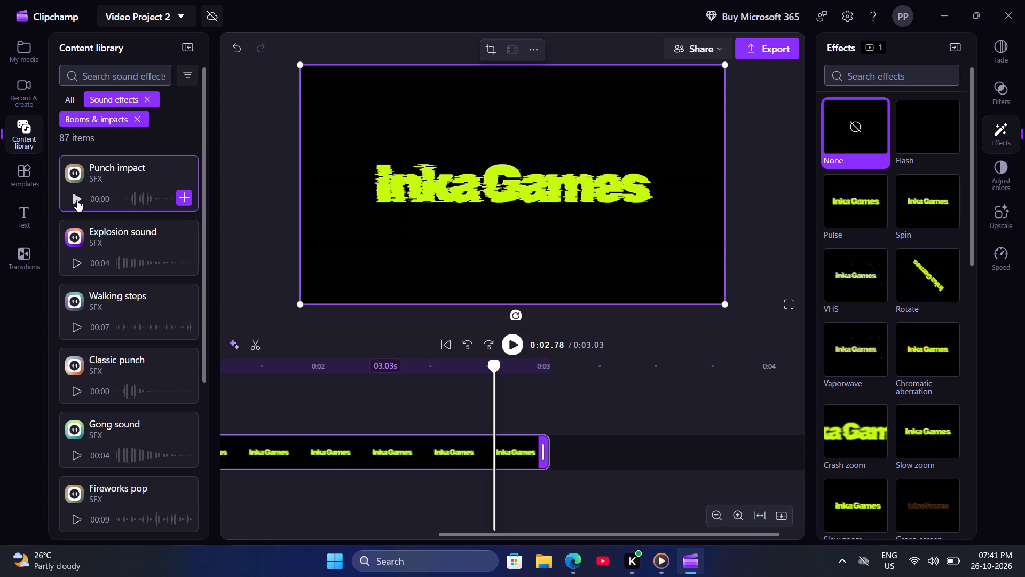
pyautogui.click(77, 200)
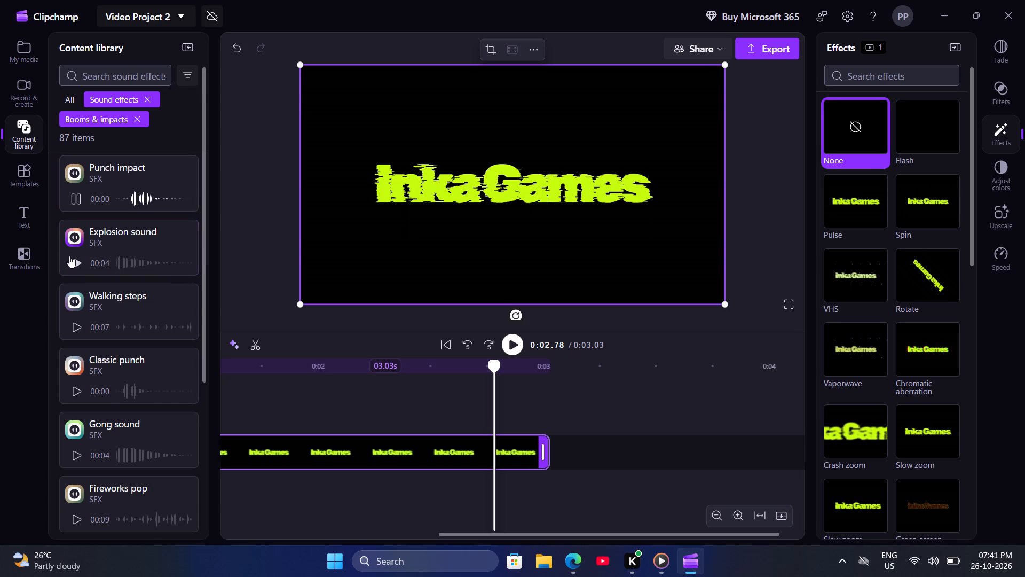
pyautogui.click(76, 260)
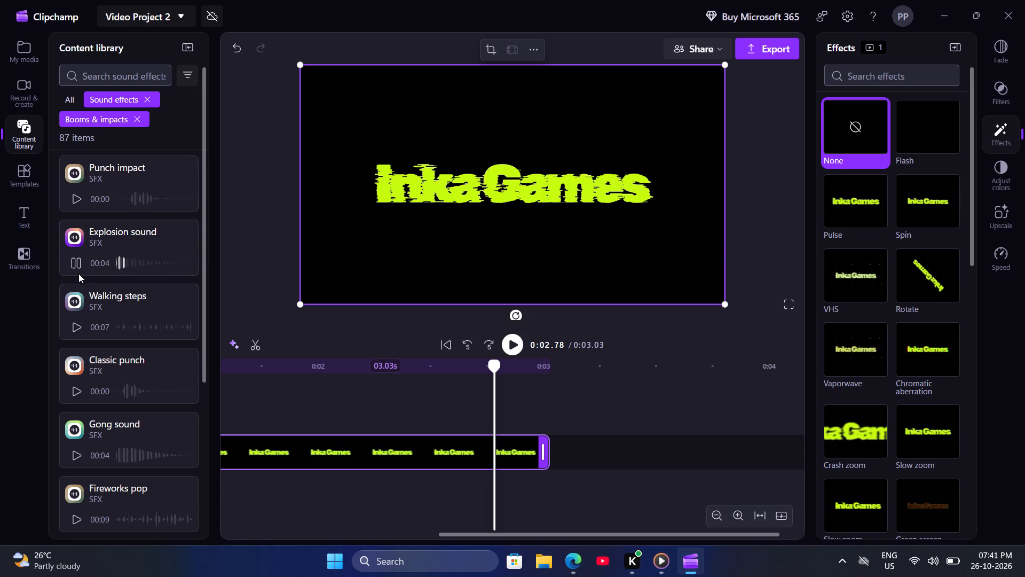
pyautogui.click(75, 261)
pyautogui.click(73, 326)
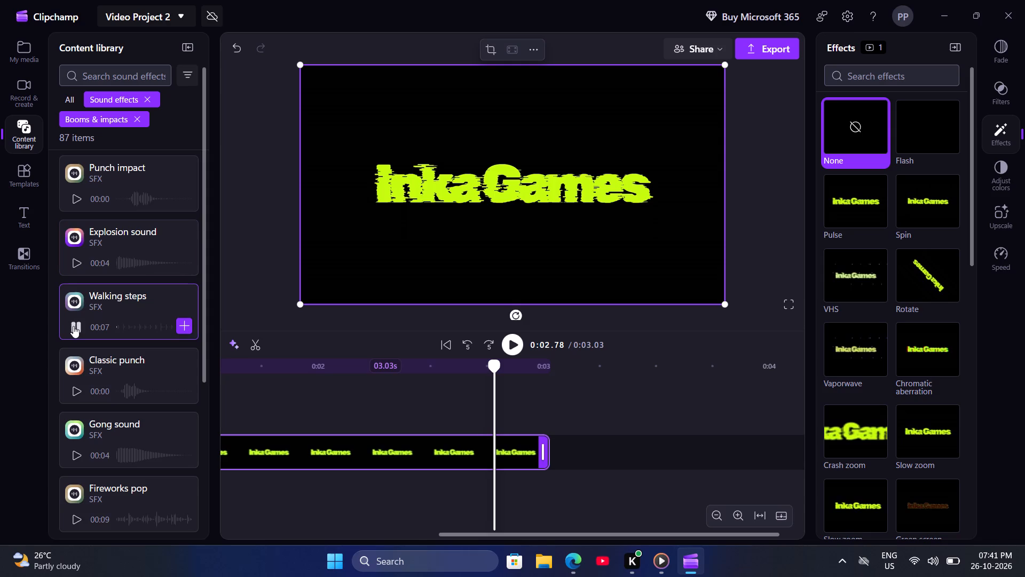
pyautogui.click(81, 387)
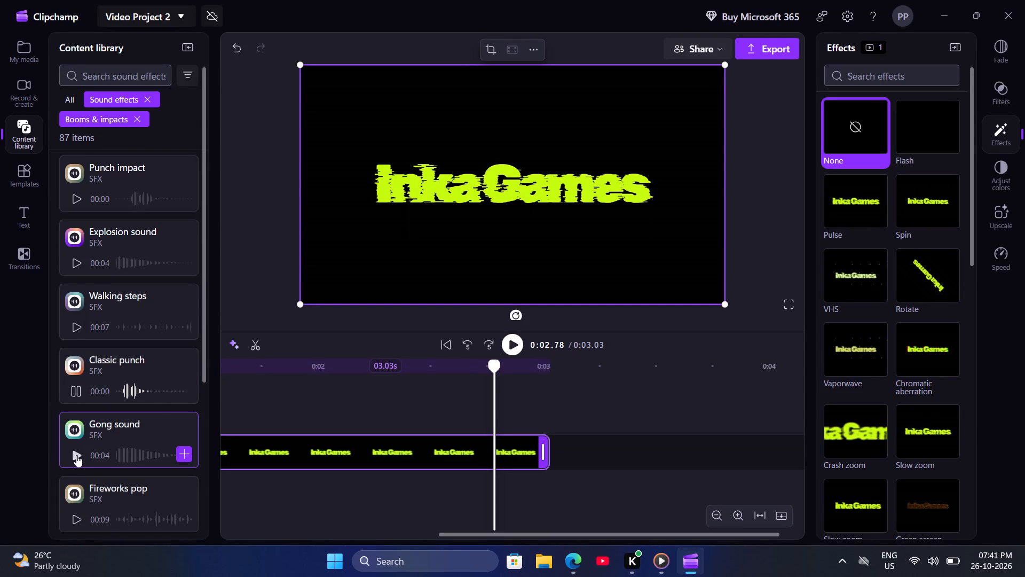
pyautogui.click(76, 454)
pyautogui.click(82, 518)
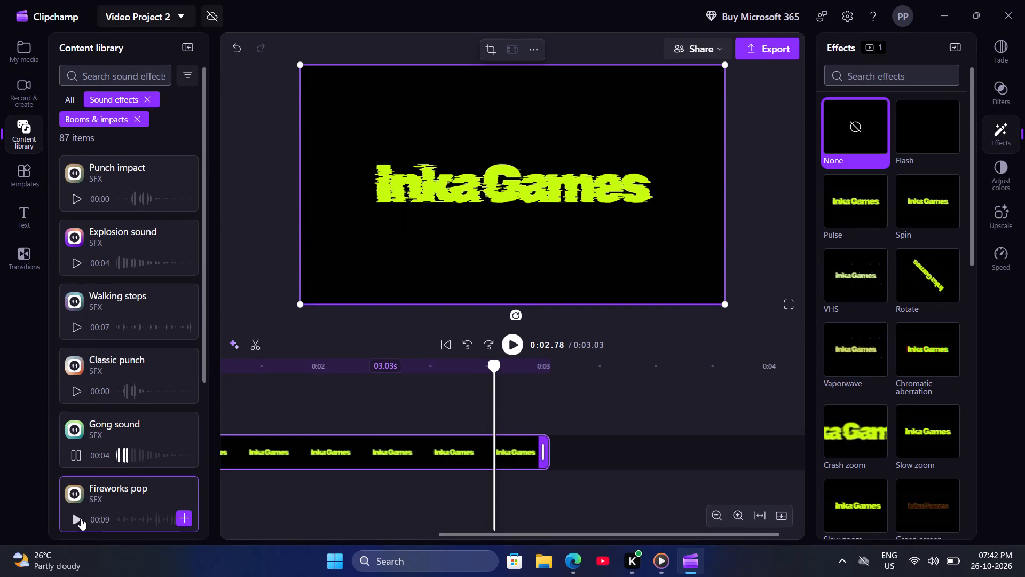
pyautogui.scroll(-6, 108, 452)
pyautogui.click(80, 420)
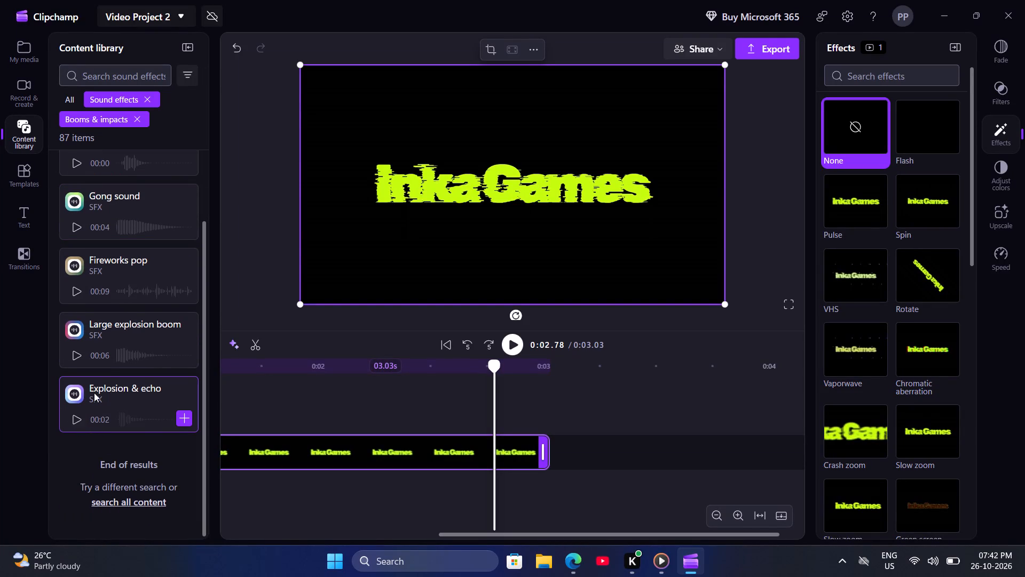
pyautogui.scroll(6, 106, 375)
pyautogui.click(80, 195)
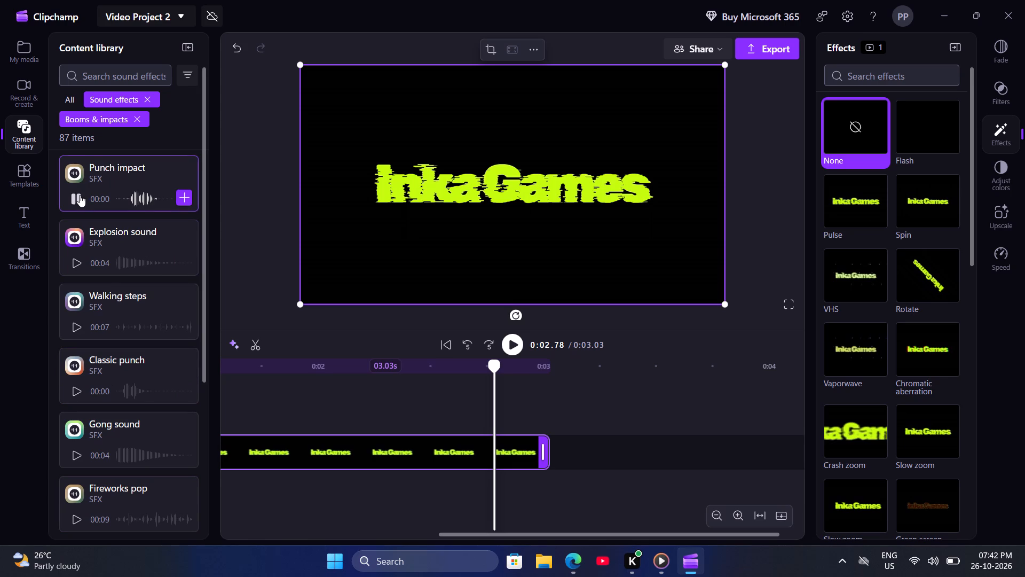
pyautogui.click(79, 197)
pyautogui.doubleClick(79, 197)
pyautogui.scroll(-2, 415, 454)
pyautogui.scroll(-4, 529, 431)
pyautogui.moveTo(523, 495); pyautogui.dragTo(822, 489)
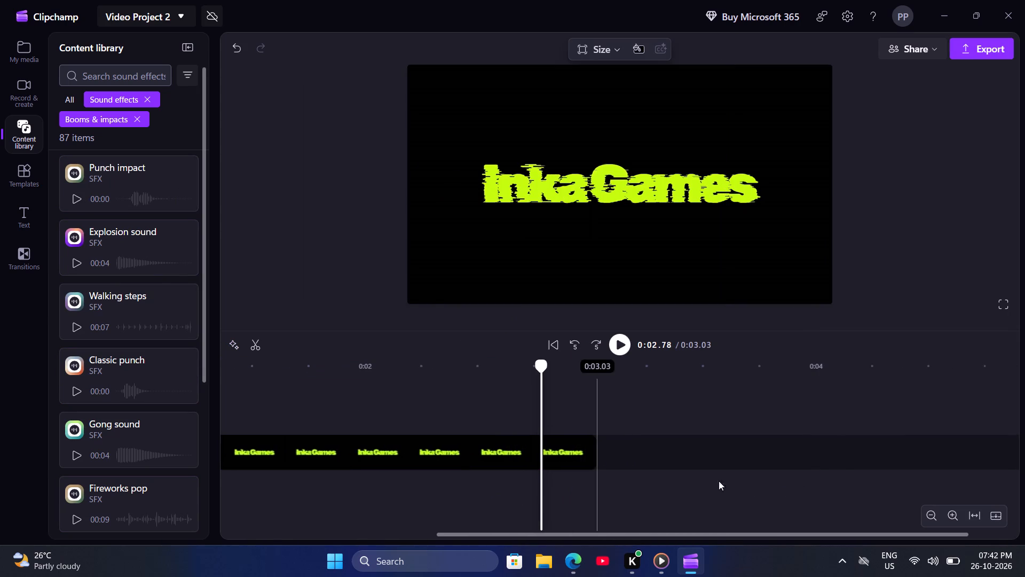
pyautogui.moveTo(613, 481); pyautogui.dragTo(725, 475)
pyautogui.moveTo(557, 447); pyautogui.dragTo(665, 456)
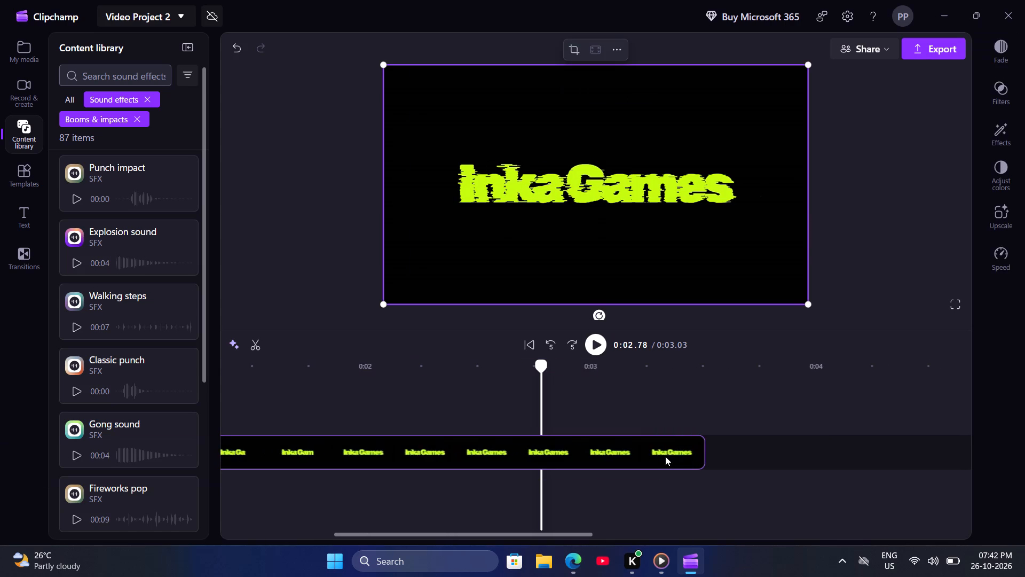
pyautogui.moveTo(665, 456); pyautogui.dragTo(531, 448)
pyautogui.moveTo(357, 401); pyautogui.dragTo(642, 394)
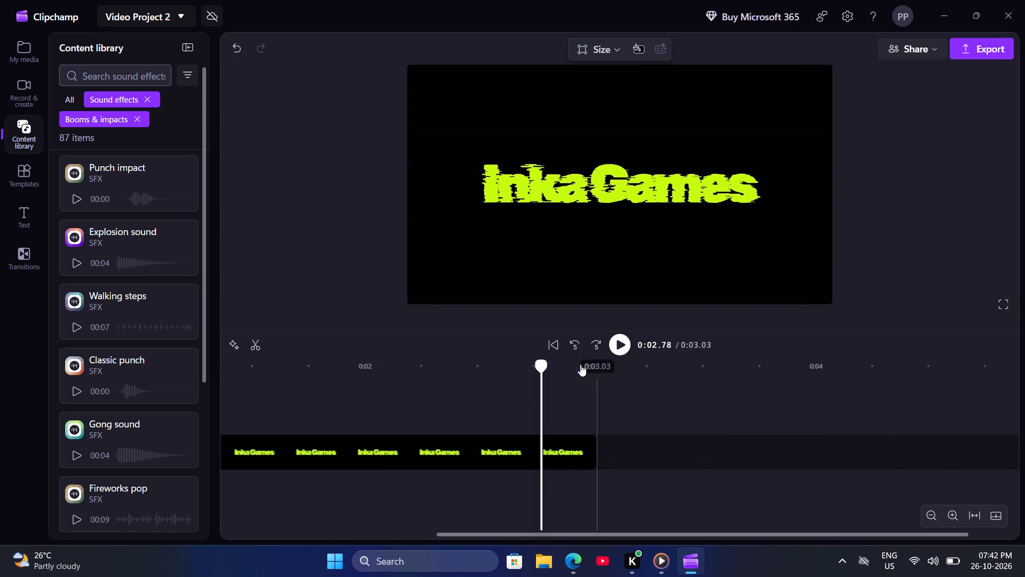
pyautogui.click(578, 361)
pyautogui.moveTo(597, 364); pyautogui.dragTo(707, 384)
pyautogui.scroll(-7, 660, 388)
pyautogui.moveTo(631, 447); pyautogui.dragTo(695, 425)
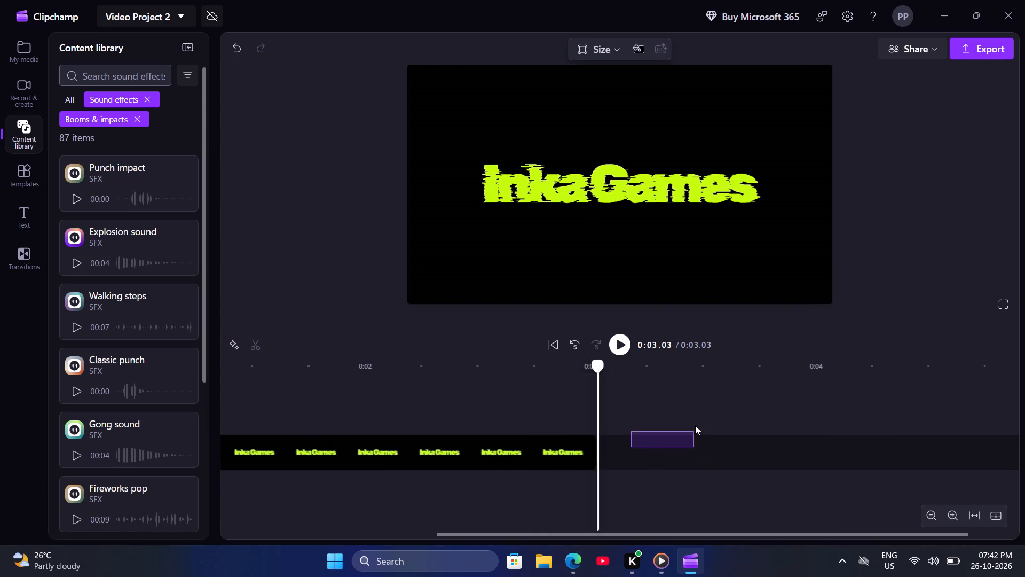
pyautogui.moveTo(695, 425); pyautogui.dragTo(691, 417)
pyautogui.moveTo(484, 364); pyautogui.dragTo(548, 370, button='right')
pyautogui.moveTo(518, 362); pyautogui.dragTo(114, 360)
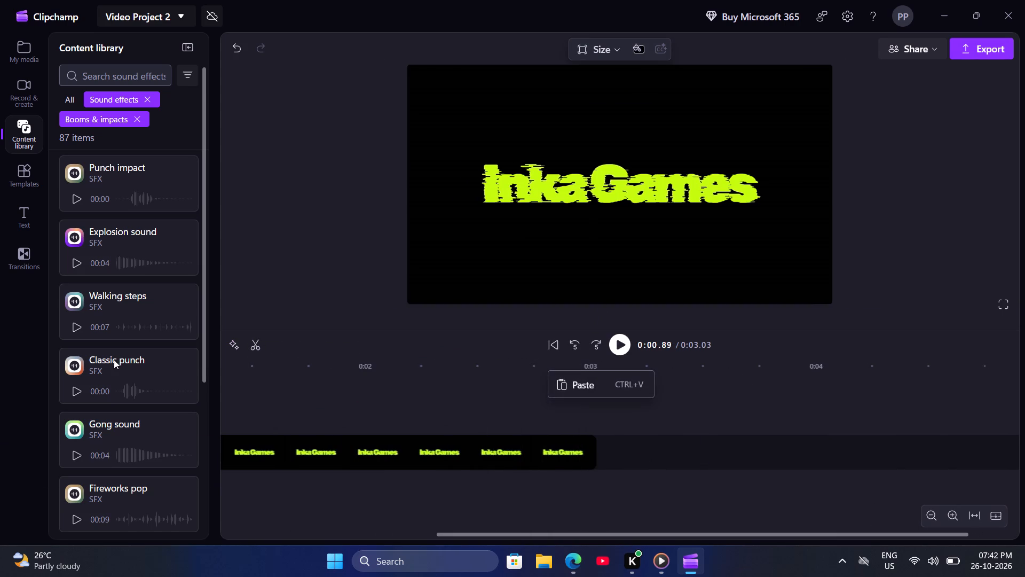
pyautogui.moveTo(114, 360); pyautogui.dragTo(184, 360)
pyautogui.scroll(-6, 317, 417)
# Play the logo clip from about 1.64 seconds, and view the paused frame full screen before returning to the editor.
pyautogui.click(283, 369)
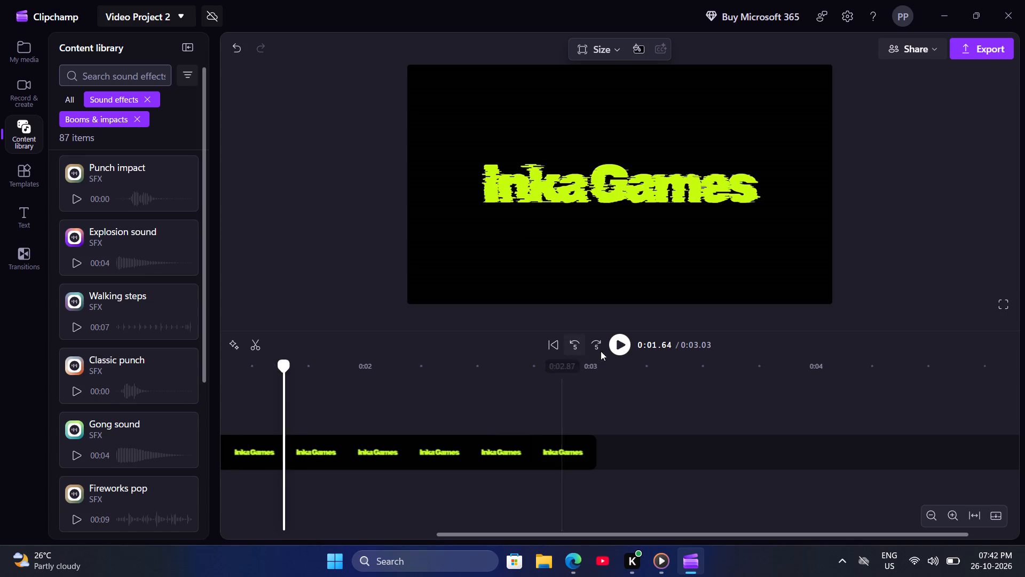
pyautogui.click(611, 341)
pyautogui.click(617, 342)
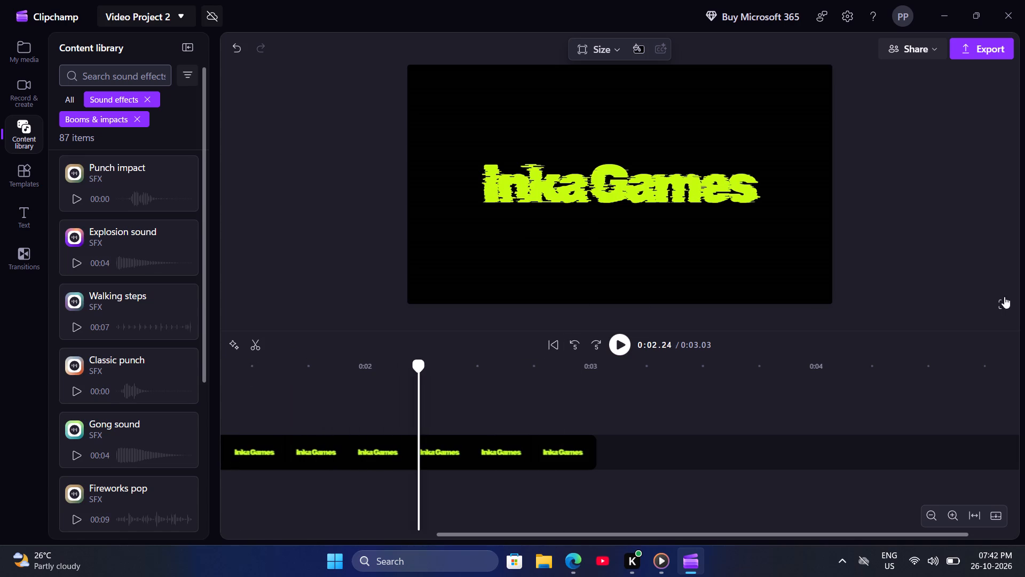
pyautogui.click(1003, 299)
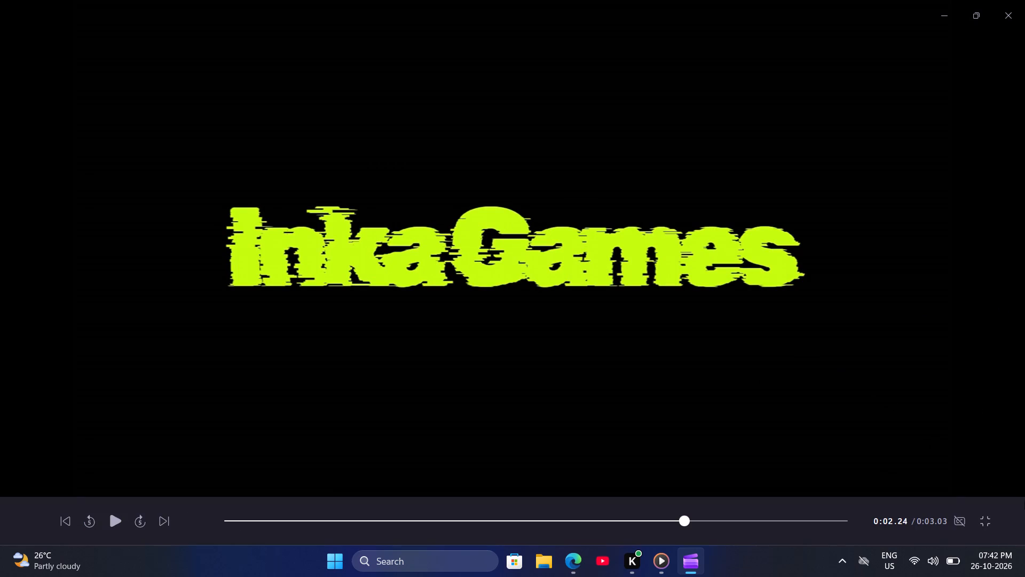
pyautogui.click(983, 523)
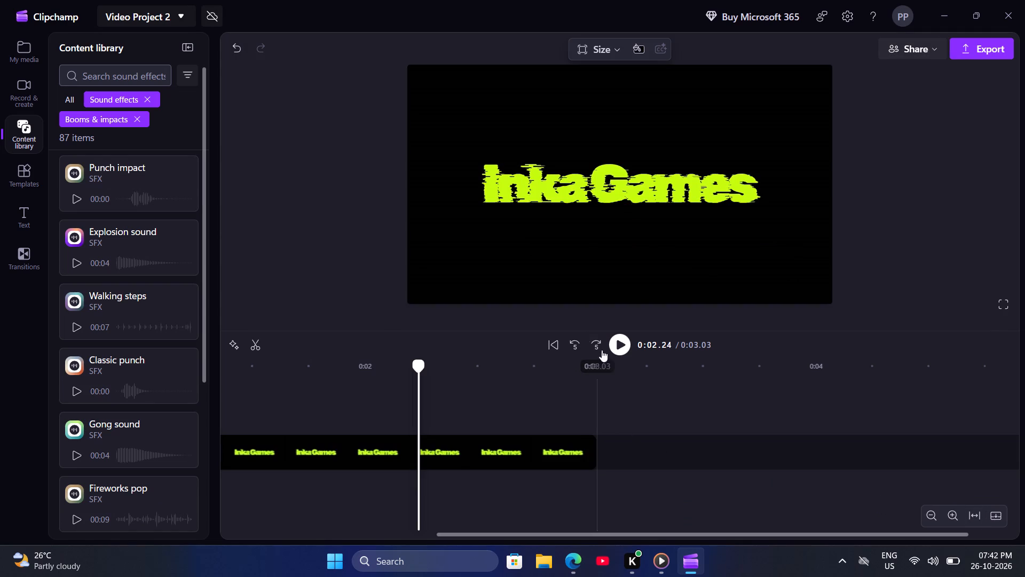
# Play the opening of the logo clip from 0:00.00, pause it and bring the playhead back towards the start.
pyautogui.doubleClick(569, 344)
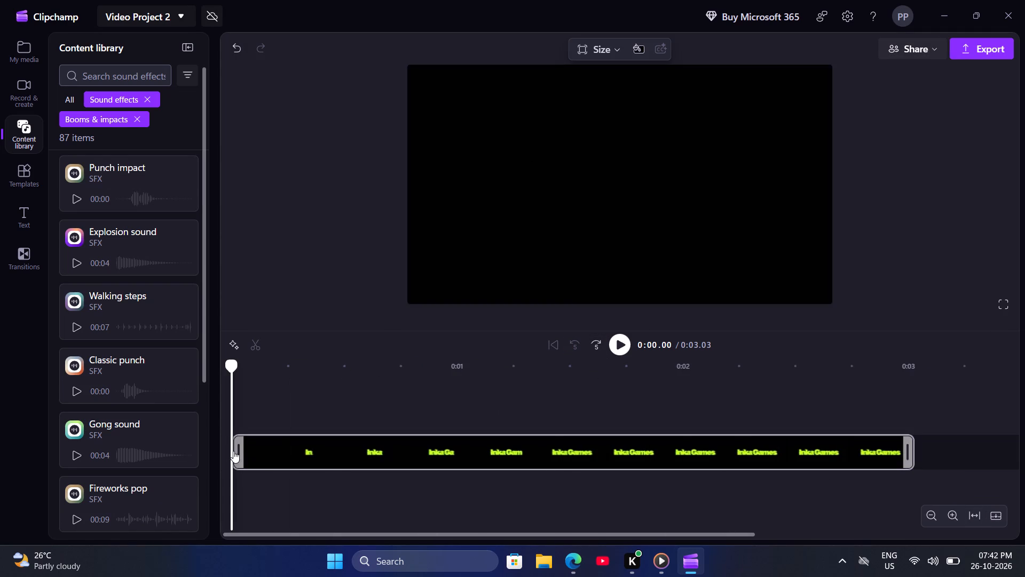
pyautogui.moveTo(233, 451); pyautogui.dragTo(227, 449)
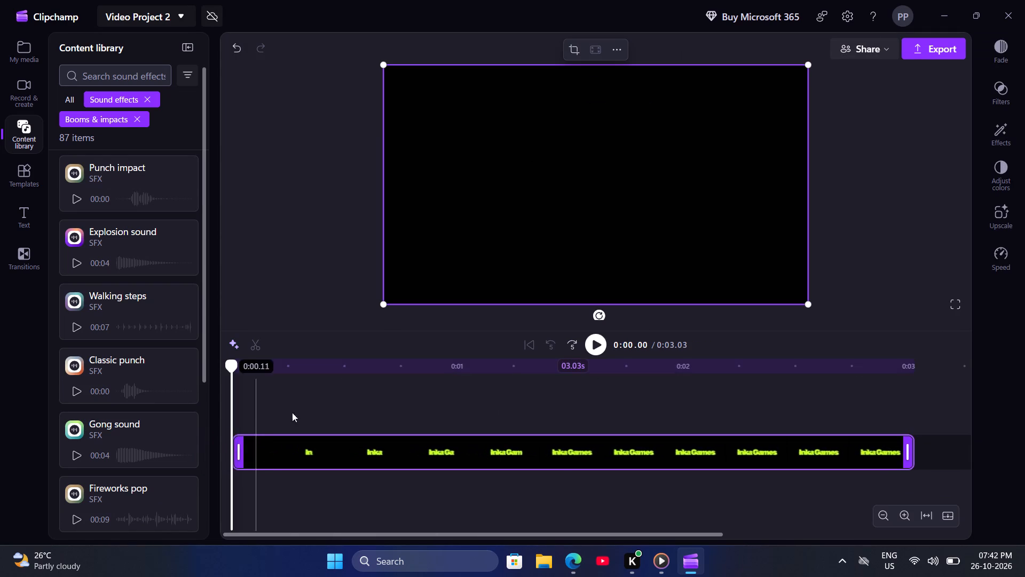
pyautogui.click(602, 341)
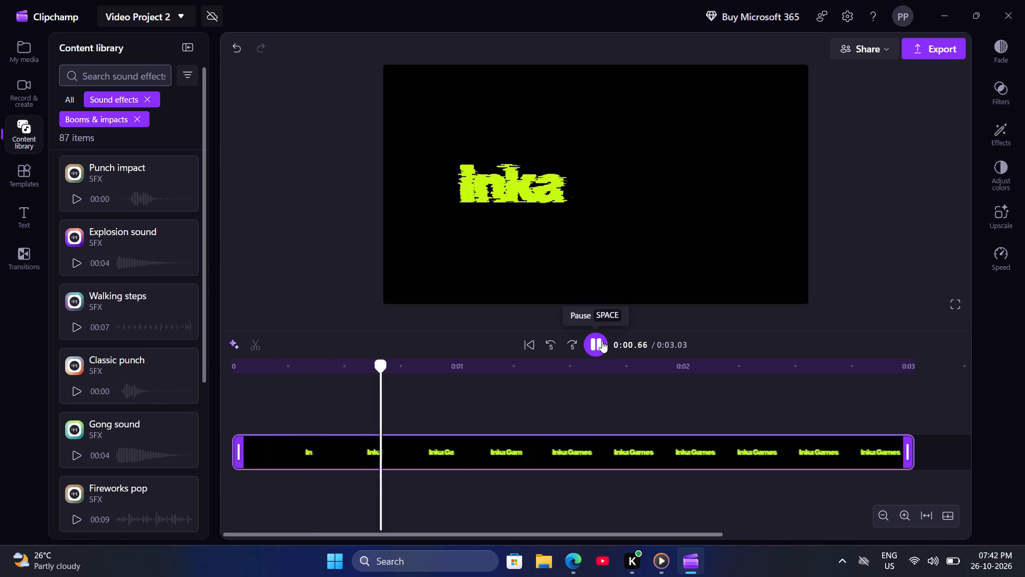
pyautogui.click(602, 341)
pyautogui.moveTo(511, 364); pyautogui.dragTo(222, 365)
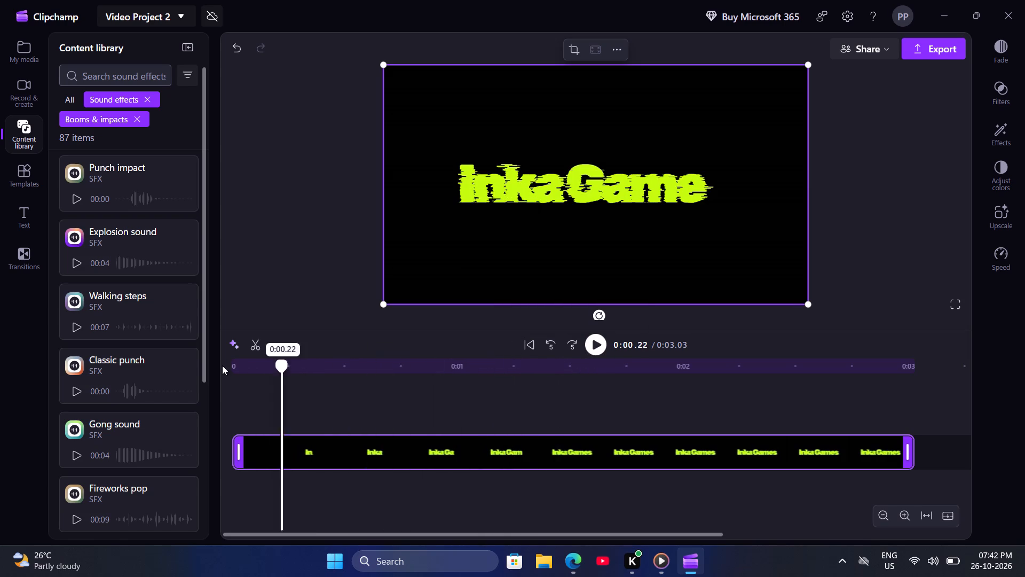
# Add the Punch impact sound effect to the timeline at 0:00.12, just before the first letter of the logo appears.
pyautogui.moveTo(222, 365); pyautogui.dragTo(211, 368)
pyautogui.moveTo(233, 368); pyautogui.dragTo(249, 372)
pyautogui.click(256, 372)
pyautogui.click(260, 373)
pyautogui.click(263, 373)
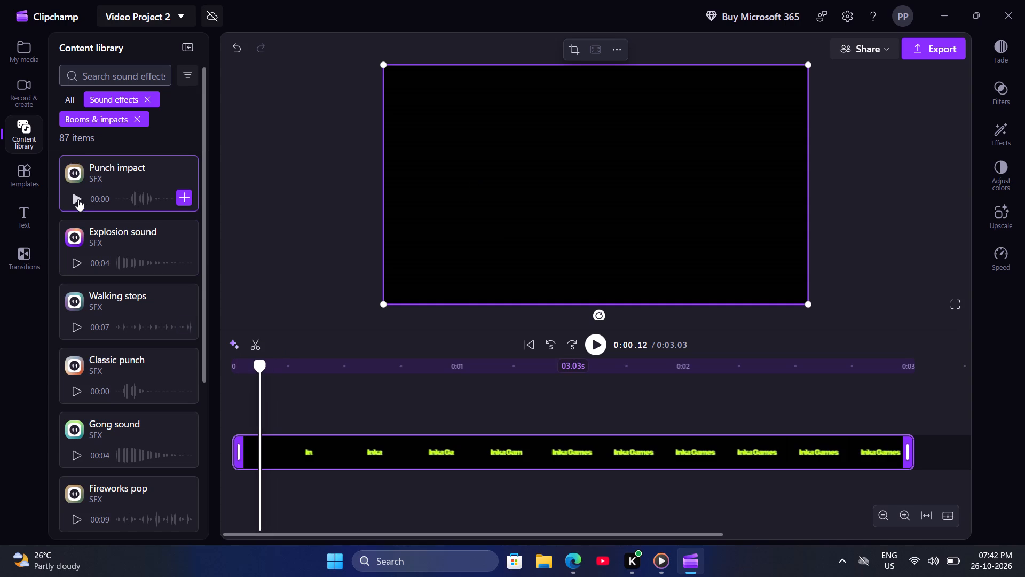
pyautogui.click(184, 196)
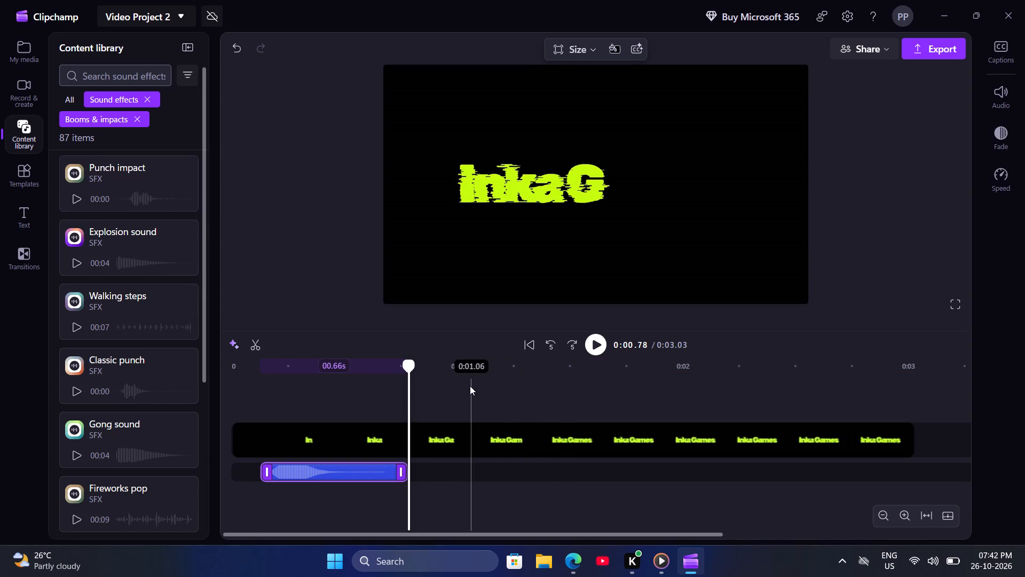
# Play the logo clip from 0:00.00 to check the timing of the added Punch impact sound, and pause it.
pyautogui.moveTo(470, 386); pyautogui.dragTo(544, 391)
pyautogui.moveTo(406, 361); pyautogui.dragTo(262, 370)
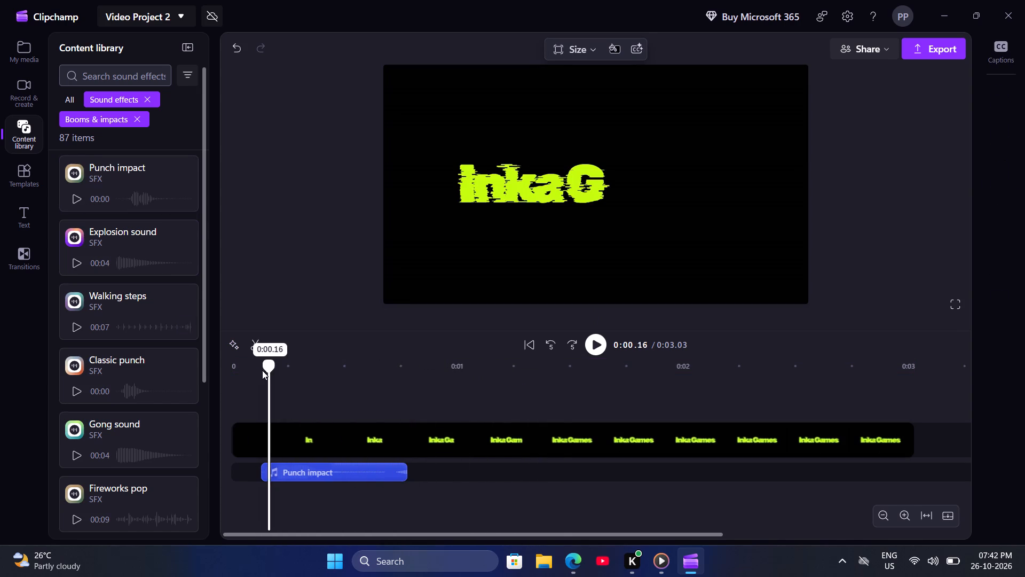
pyautogui.moveTo(262, 370); pyautogui.dragTo(224, 363)
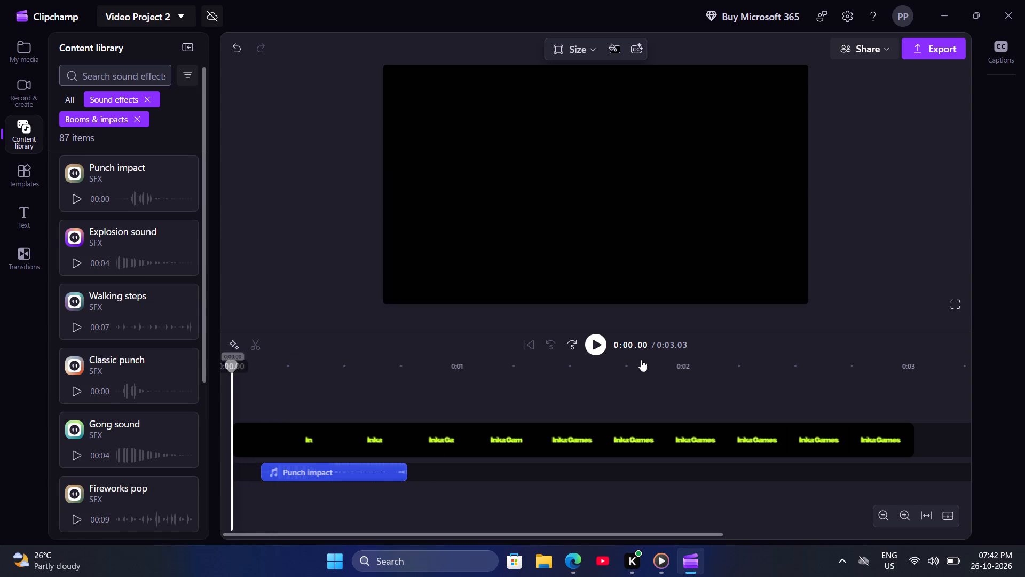
pyautogui.click(589, 341)
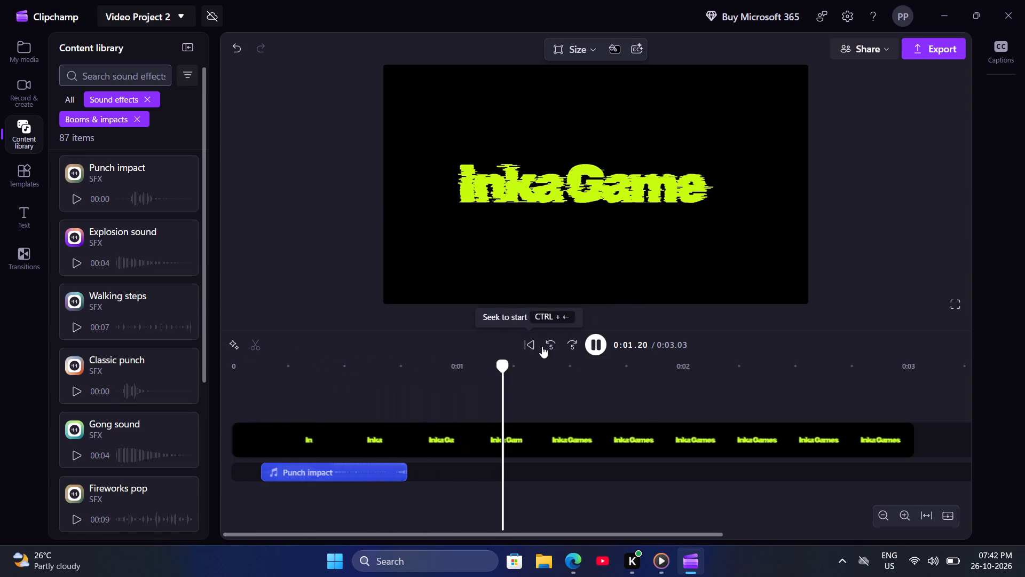
pyautogui.click(591, 342)
# Add a second Punch impact sound at about 0:00.25, when the logo's letter I is showing.
pyautogui.moveTo(715, 363); pyautogui.dragTo(364, 380)
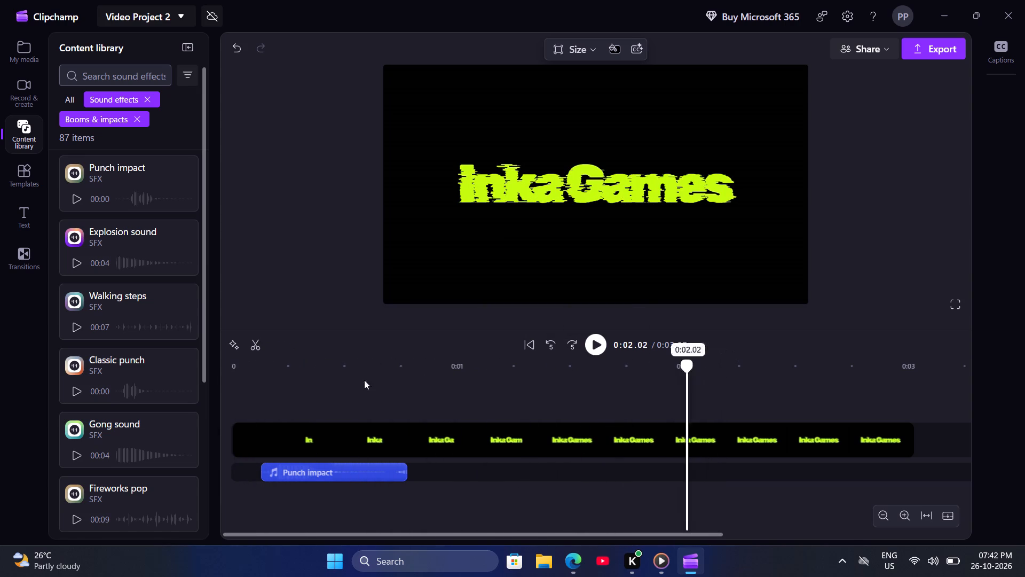
pyautogui.moveTo(364, 380); pyautogui.dragTo(238, 388)
pyautogui.moveTo(227, 388); pyautogui.dragTo(277, 392)
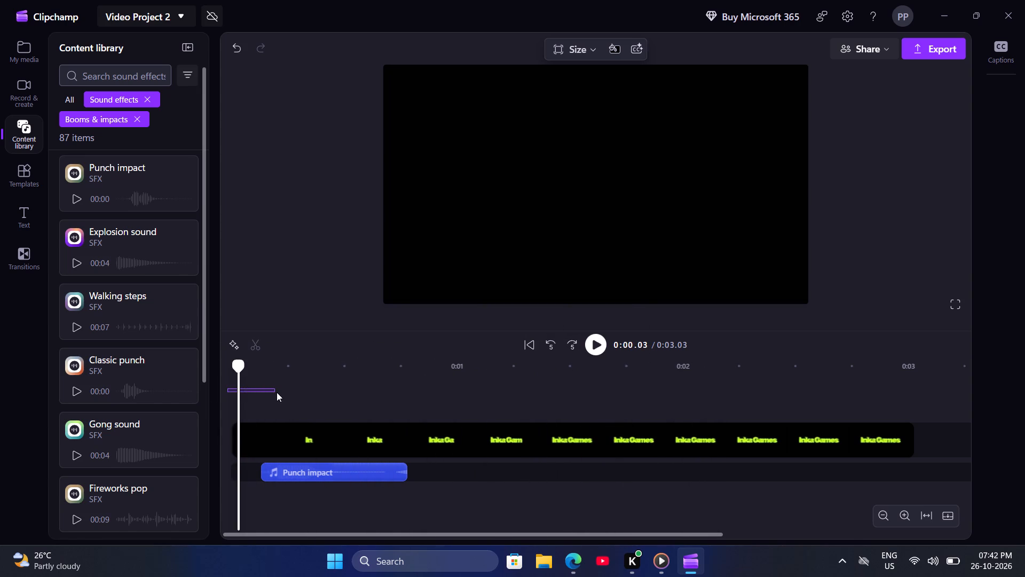
pyautogui.moveTo(277, 392); pyautogui.dragTo(262, 384)
pyautogui.moveTo(240, 367); pyautogui.dragTo(267, 368)
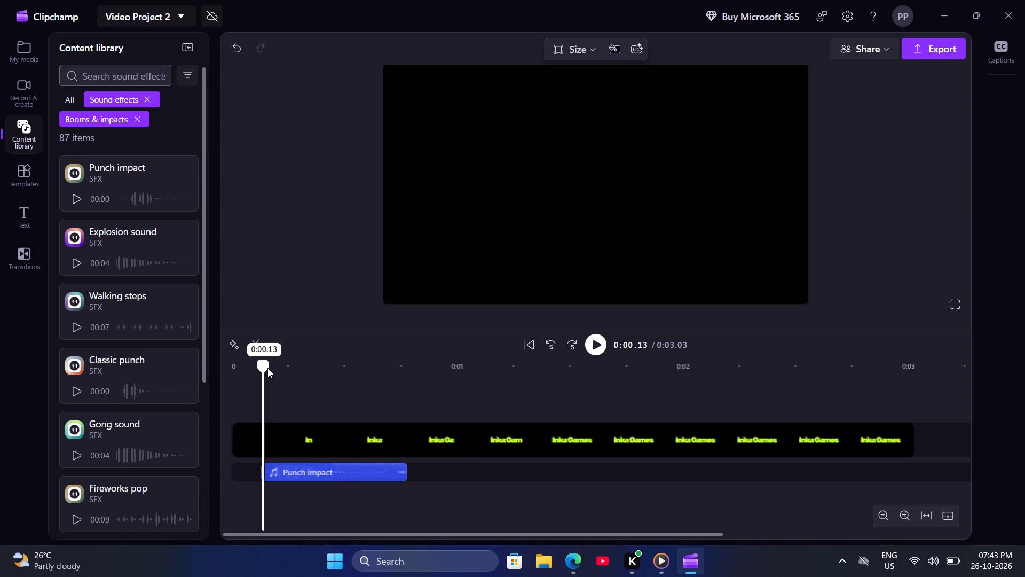
pyautogui.moveTo(267, 368); pyautogui.dragTo(279, 370)
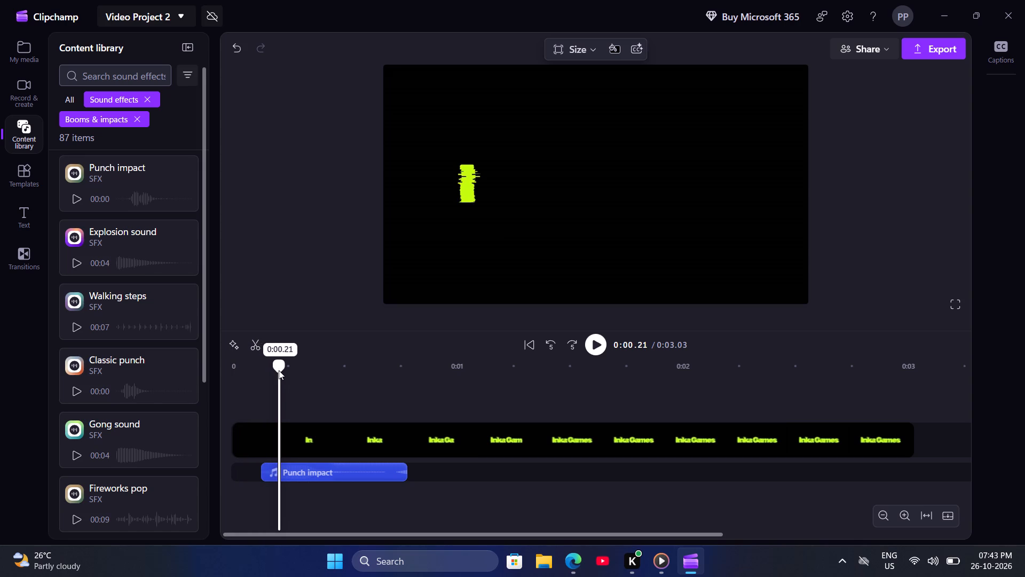
pyautogui.moveTo(279, 370); pyautogui.dragTo(289, 371)
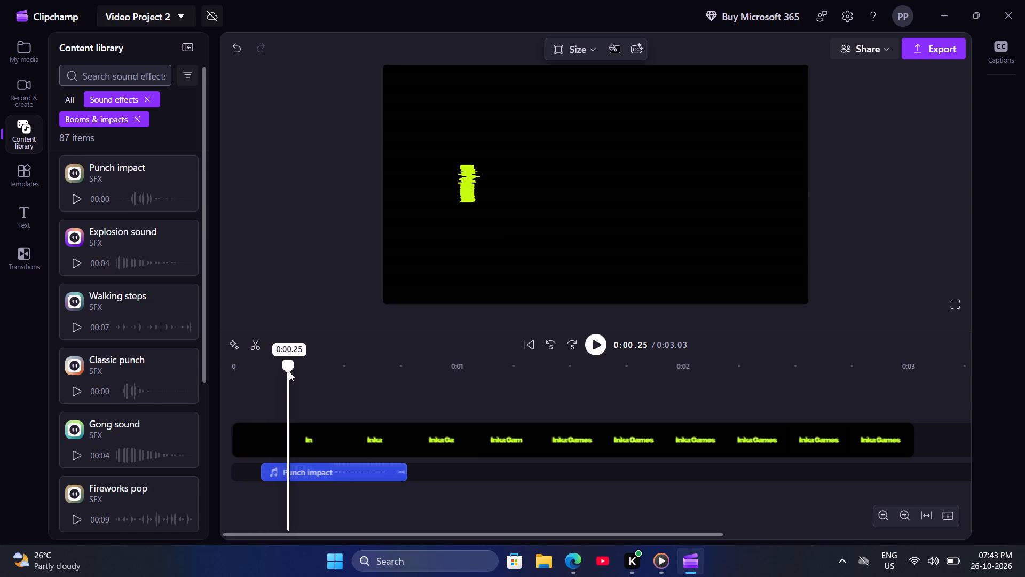
pyautogui.moveTo(289, 371); pyautogui.dragTo(290, 372)
pyautogui.click(183, 200)
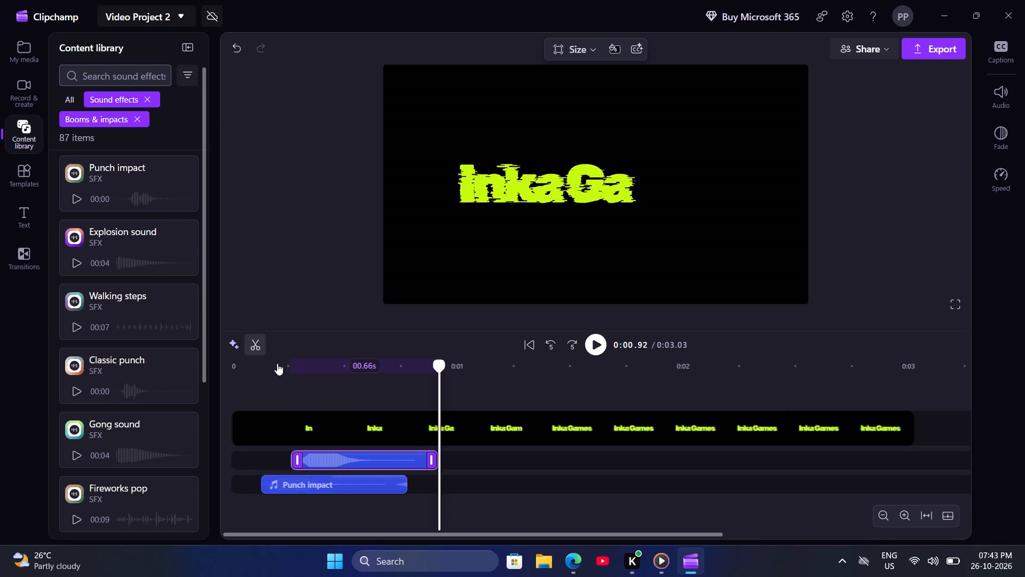
# Add a third Punch impact sound at 0:00.39, when the logo reads In.
pyautogui.moveTo(440, 363); pyautogui.dragTo(322, 379)
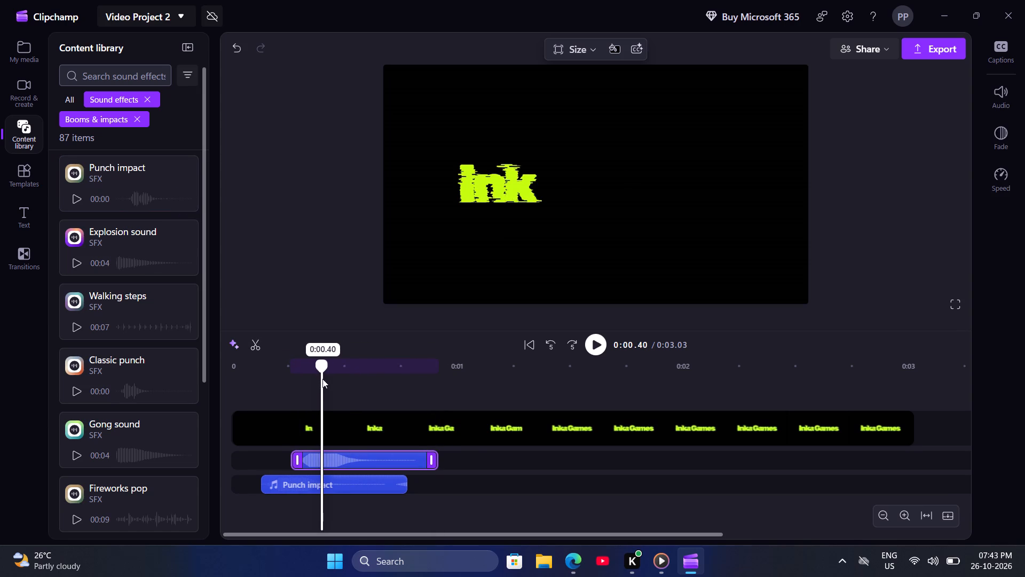
pyautogui.moveTo(322, 379); pyautogui.dragTo(321, 378)
pyautogui.moveTo(321, 378); pyautogui.dragTo(321, 377)
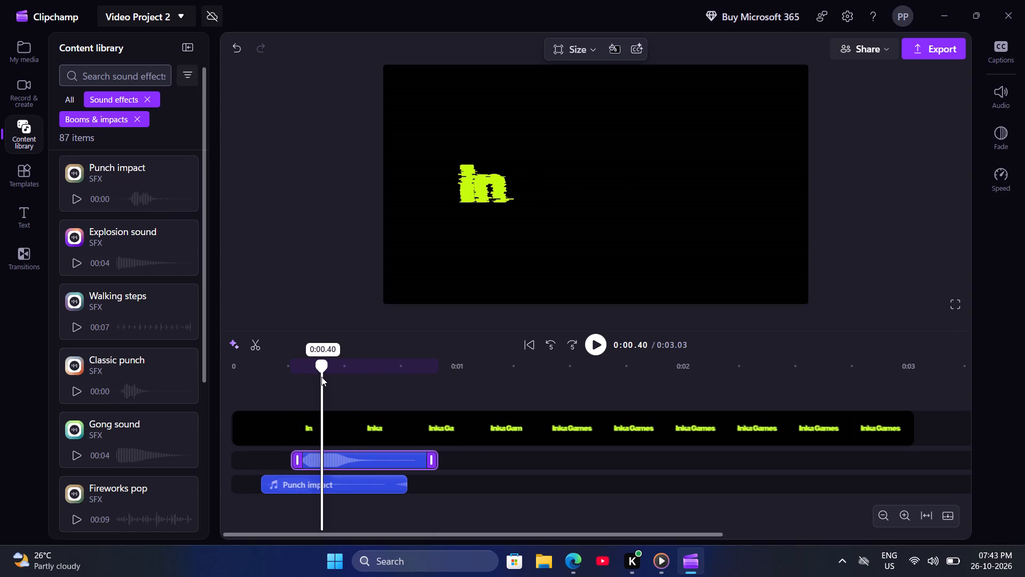
pyautogui.moveTo(321, 377); pyautogui.dragTo(321, 376)
pyautogui.click(186, 194)
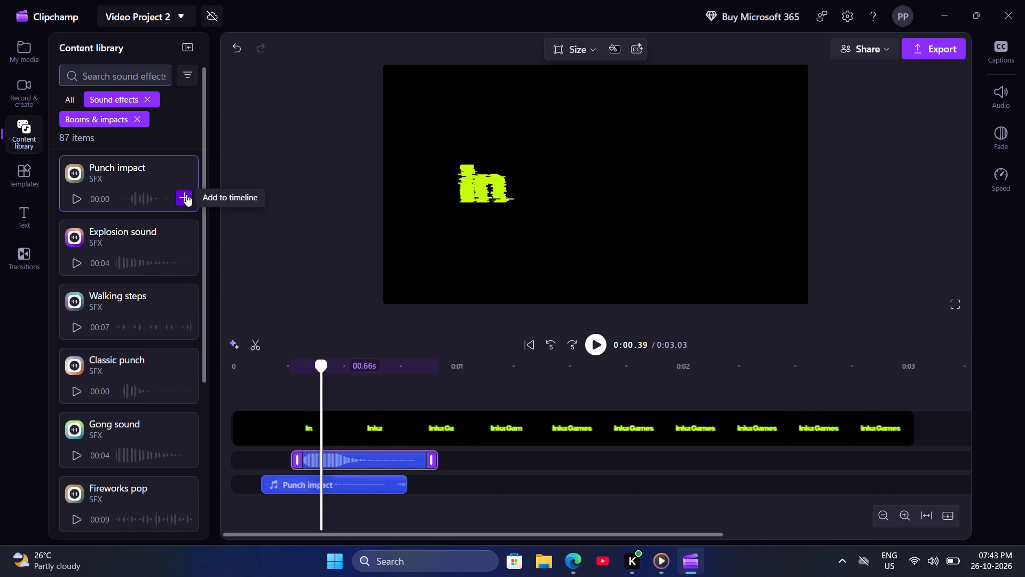
# Add a fourth Punch impact sound at about 0:00.49, when the logo reads Ink.
pyautogui.moveTo(468, 363); pyautogui.dragTo(420, 370)
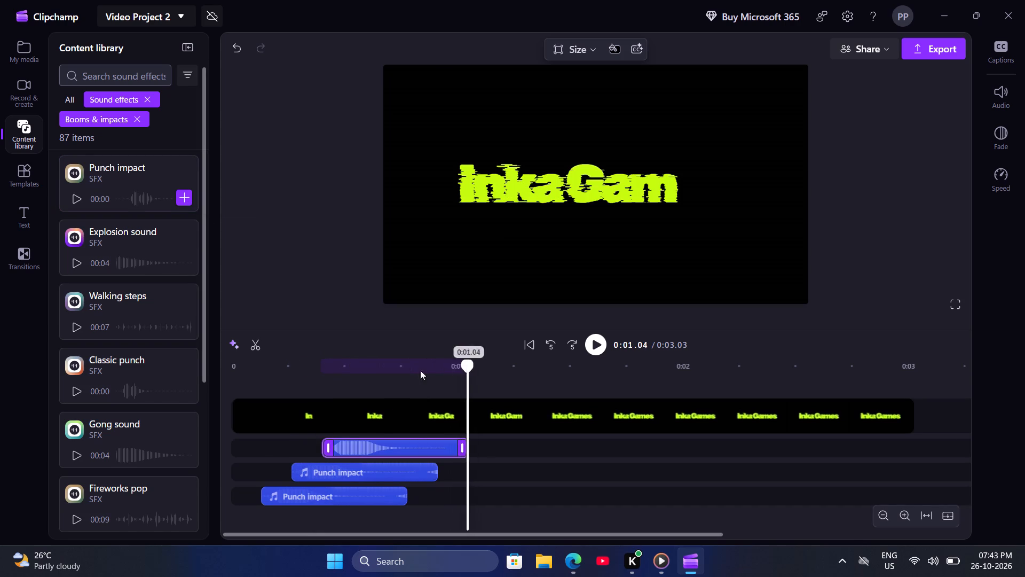
pyautogui.moveTo(420, 370); pyautogui.dragTo(350, 379)
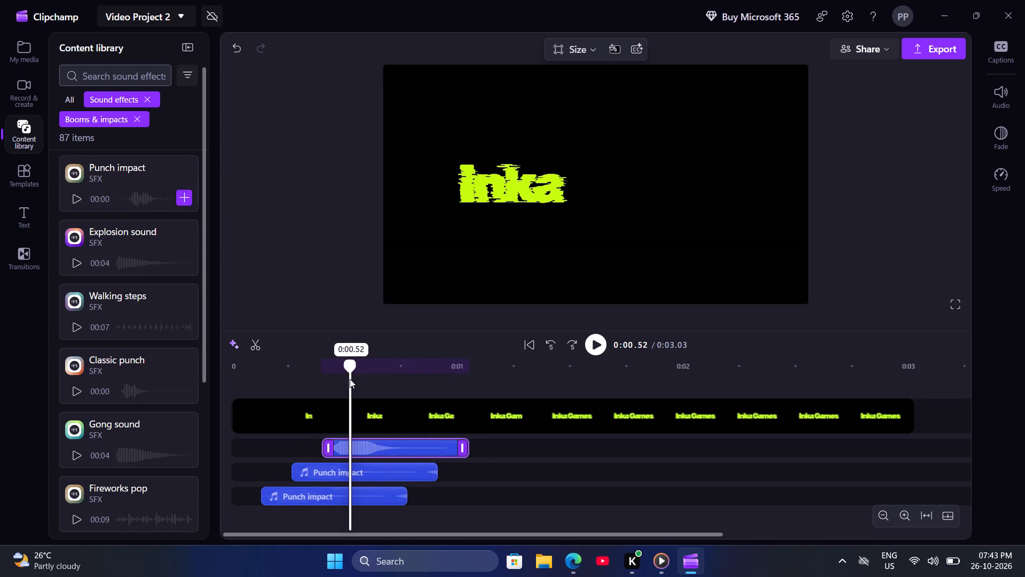
pyautogui.moveTo(350, 379); pyautogui.dragTo(345, 378)
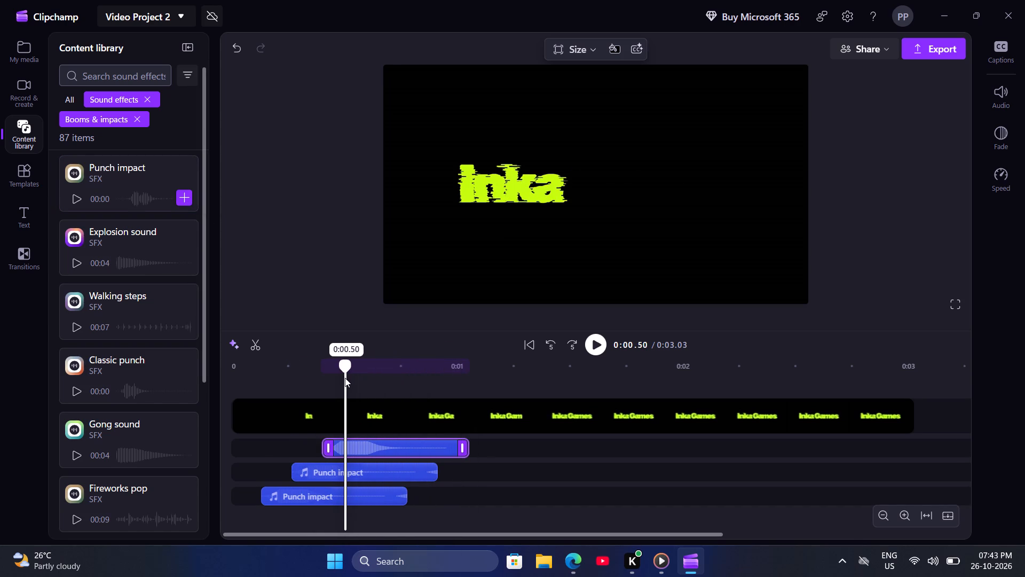
pyautogui.moveTo(345, 378); pyautogui.dragTo(343, 377)
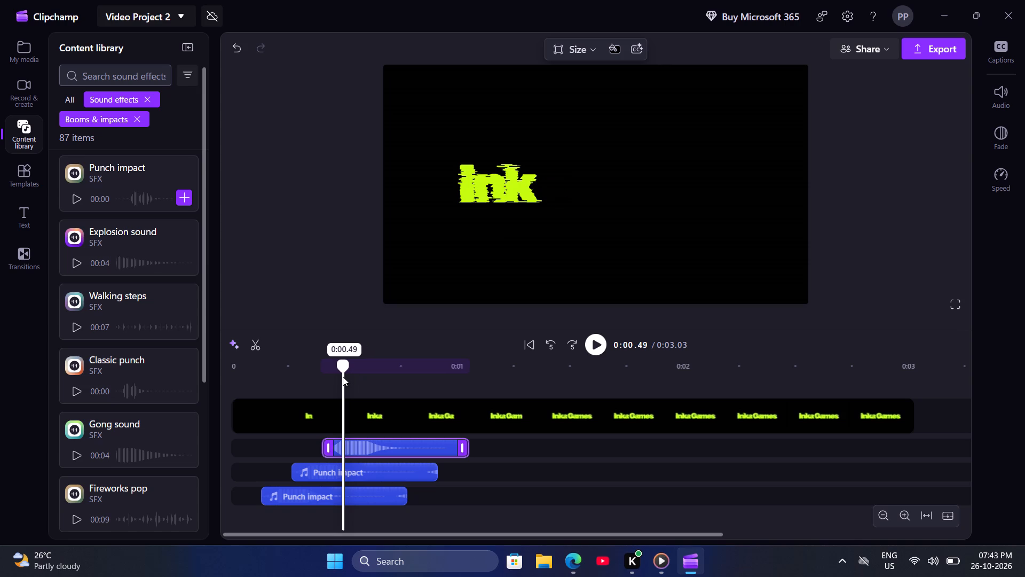
pyautogui.moveTo(343, 377); pyautogui.dragTo(341, 376)
pyautogui.click(181, 190)
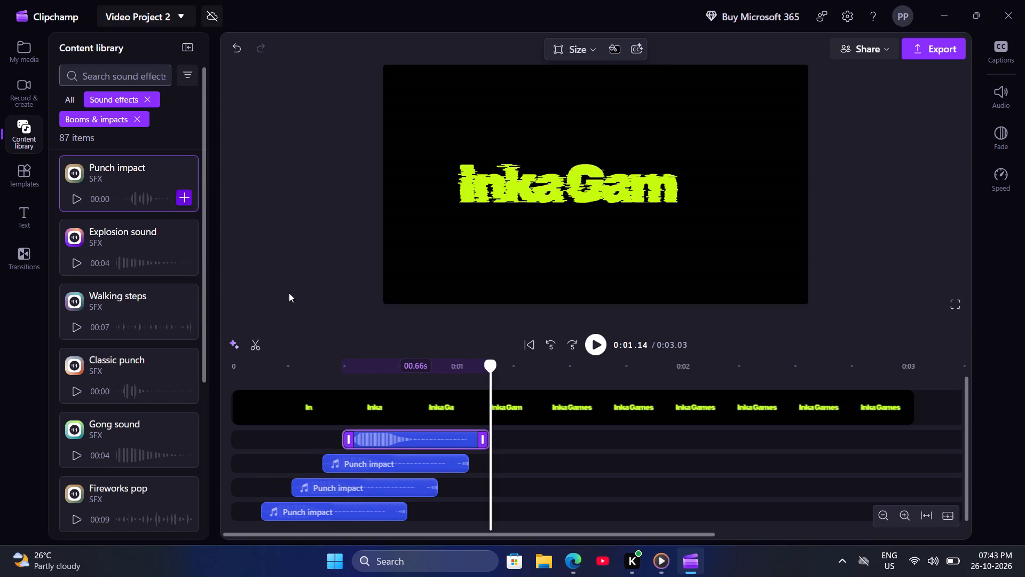
# Play the logo clip from the start to check the four Punch impact sounds against the appearing letters.
pyautogui.moveTo(488, 361); pyautogui.dragTo(237, 383)
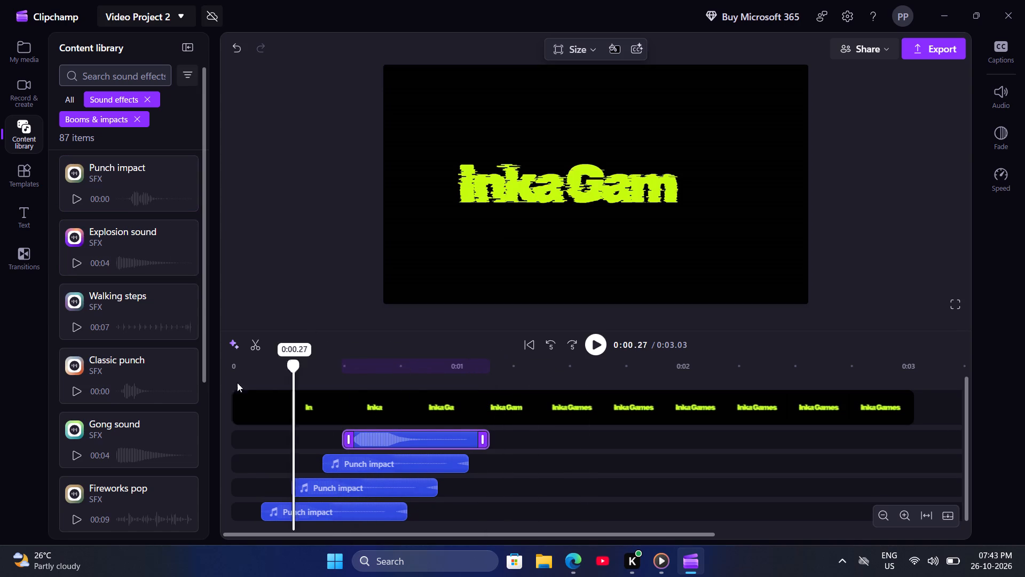
pyautogui.moveTo(237, 383); pyautogui.dragTo(160, 386)
pyautogui.click(597, 340)
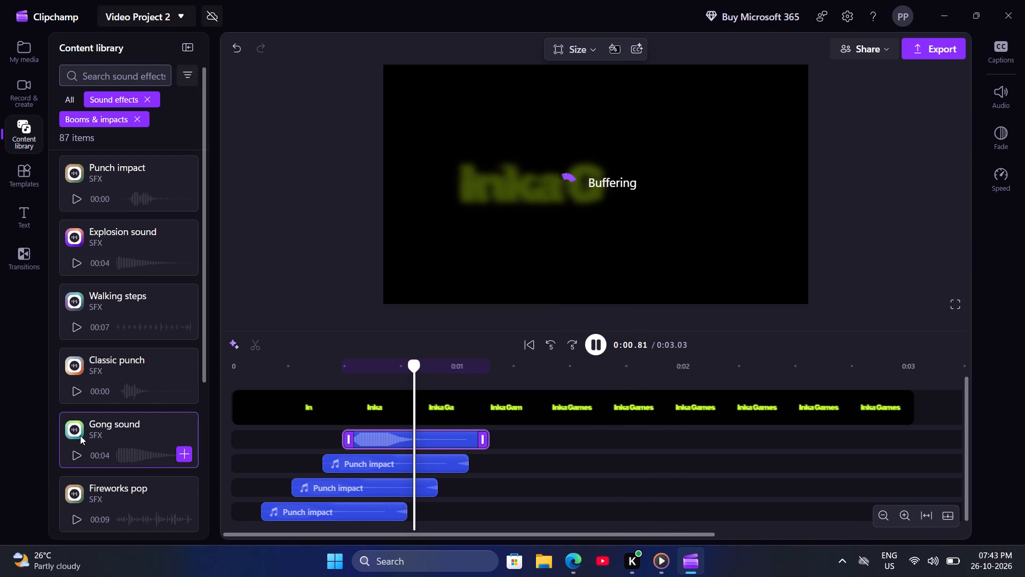
# Preview the Gong sound, Large explosion boom, Fireworks pop and Explosion & echo effects in the Booms & impacts collection.
pyautogui.scroll(-2, 73, 435)
pyautogui.click(78, 325)
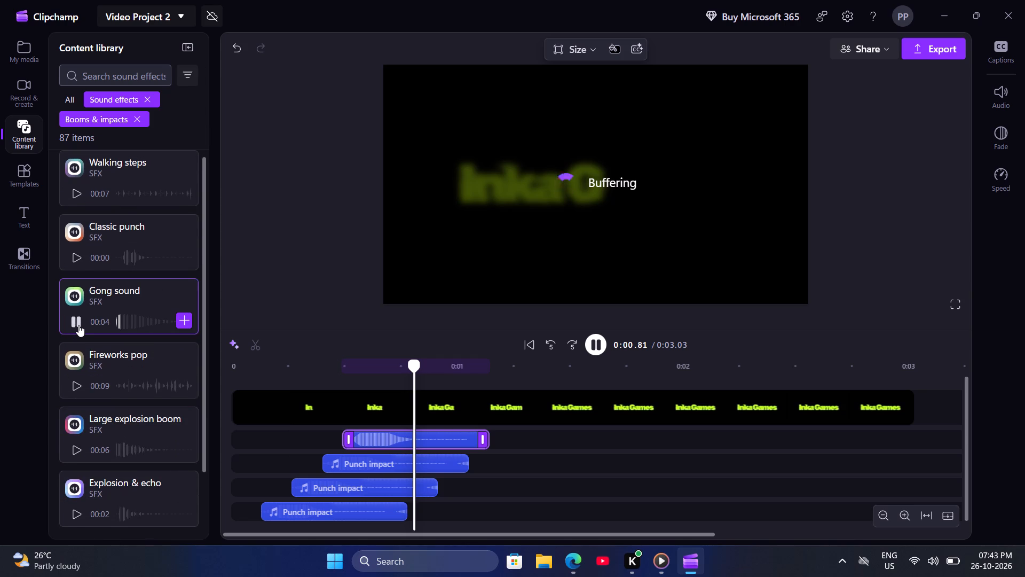
pyautogui.click(73, 451)
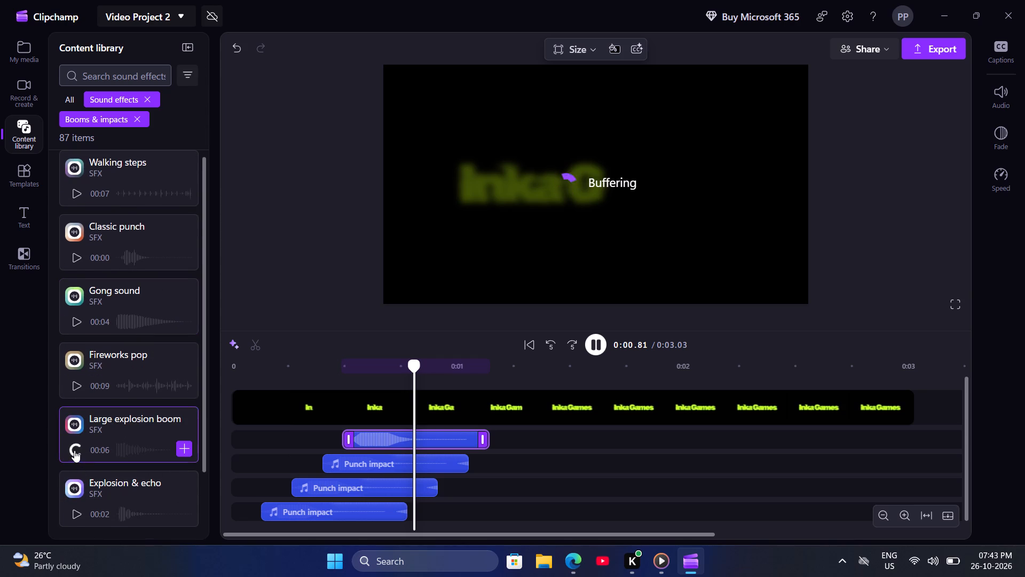
pyautogui.doubleClick(75, 513)
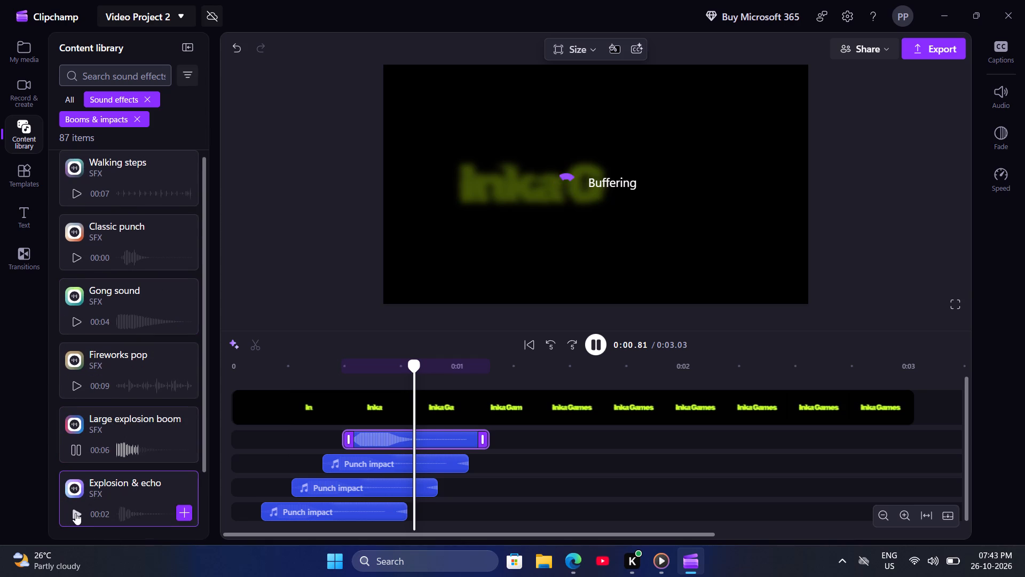
pyautogui.click(78, 383)
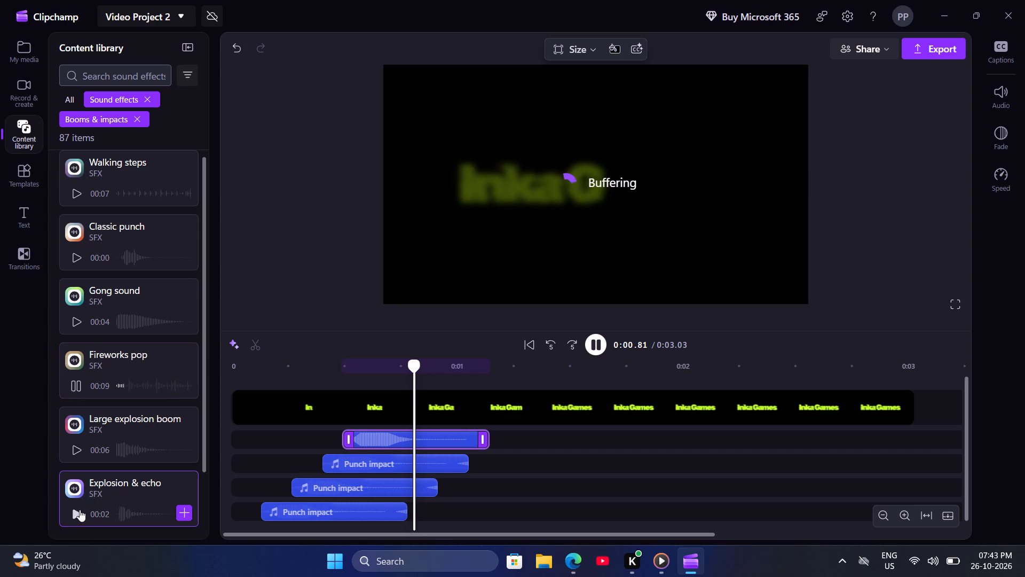
pyautogui.click(75, 510)
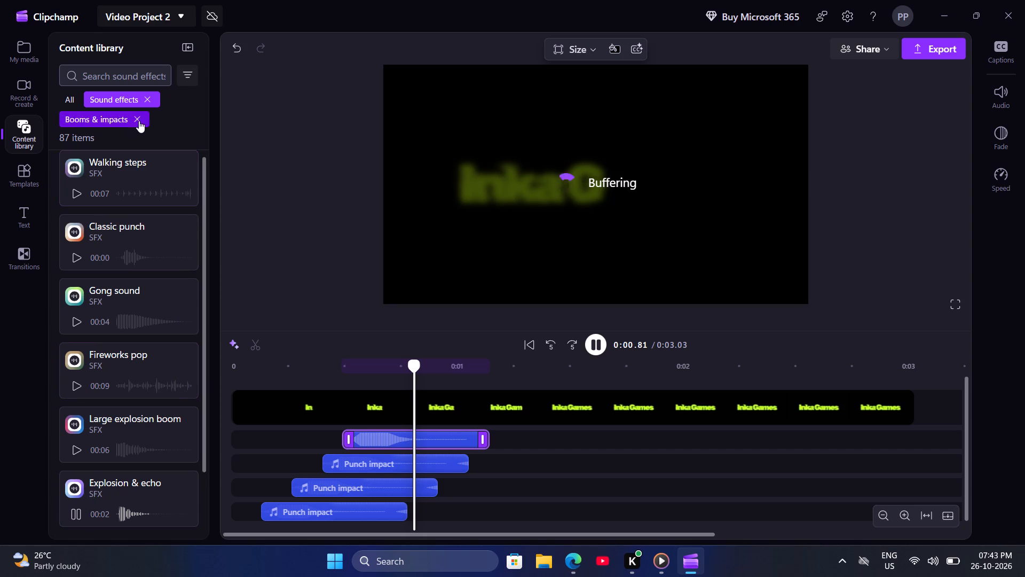
# Switch the sound effects library from Booms & impacts to the Most downloaded sound effects collection.
pyautogui.click(139, 120)
pyautogui.scroll(-2, 117, 396)
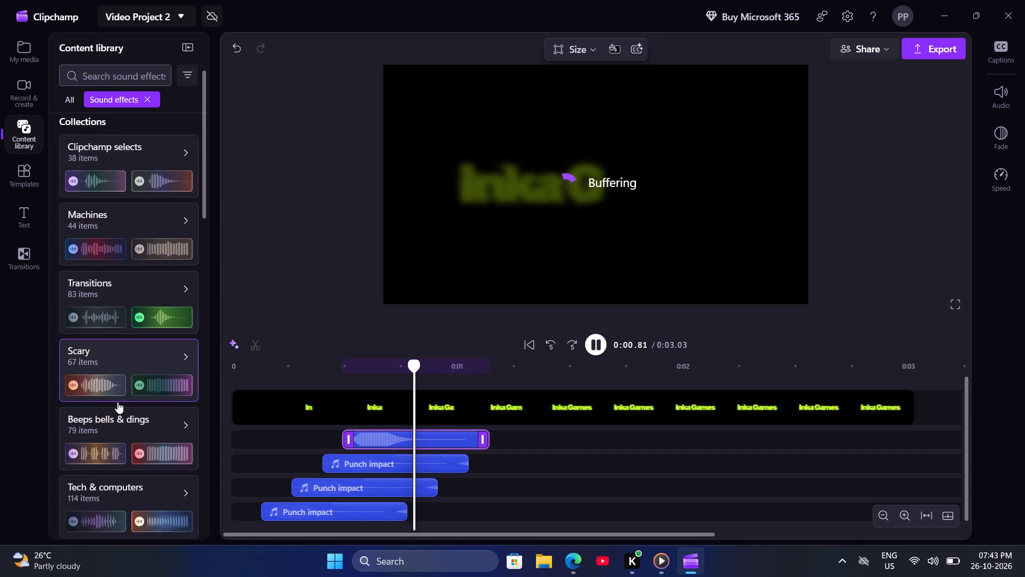
pyautogui.scroll(-5, 117, 402)
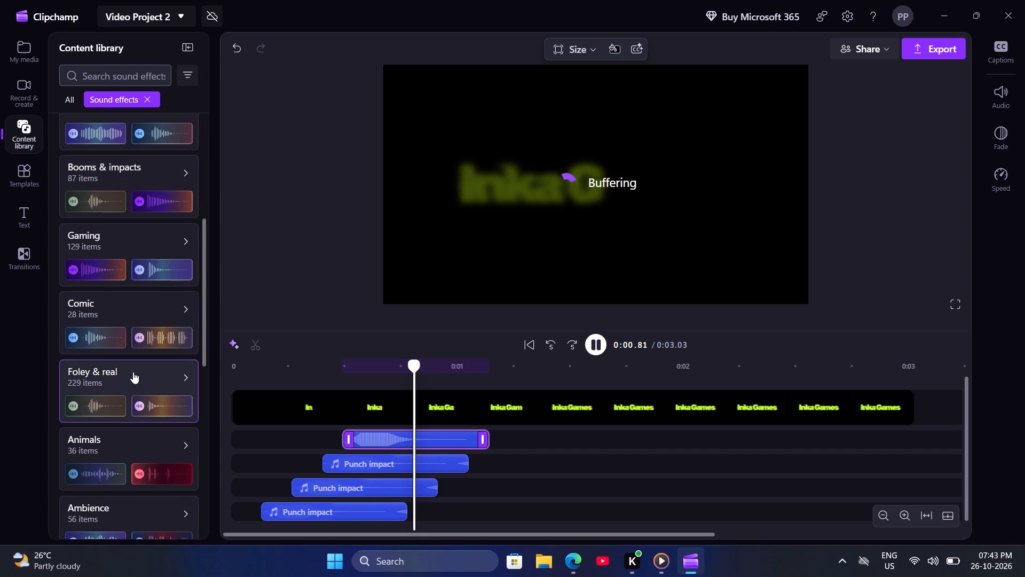
pyautogui.scroll(-2, 133, 372)
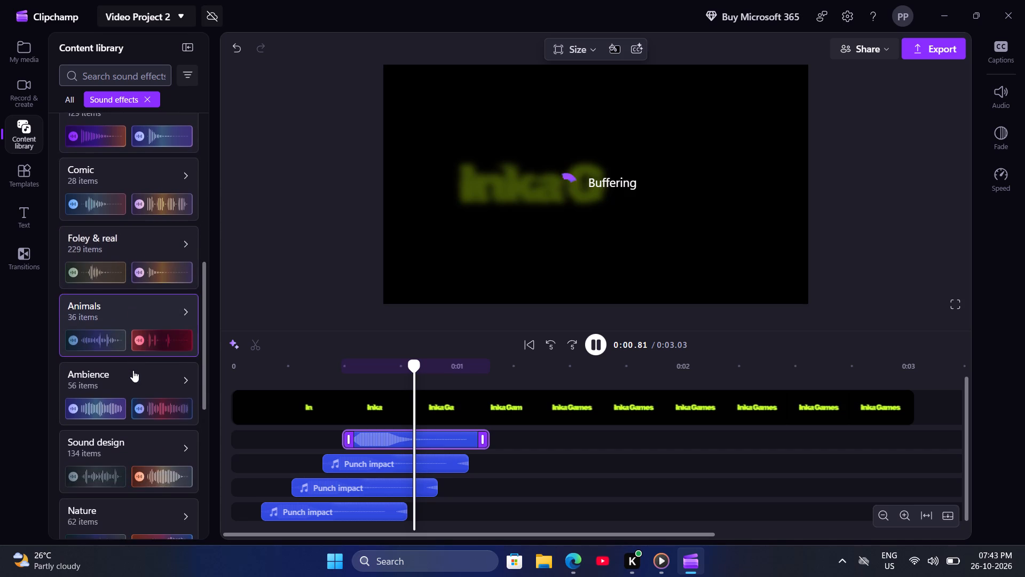
pyautogui.scroll(-6, 133, 370)
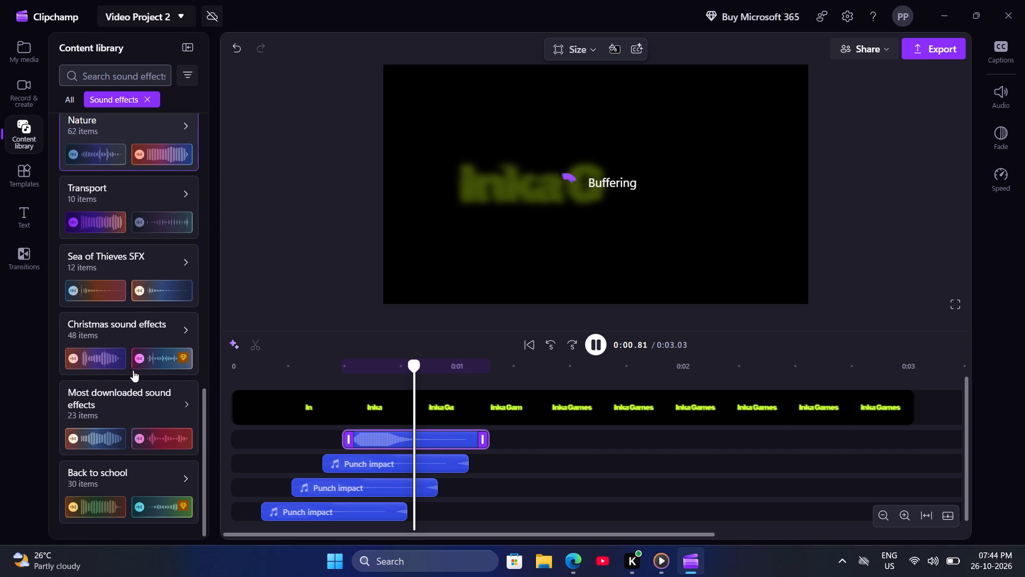
pyautogui.click(137, 397)
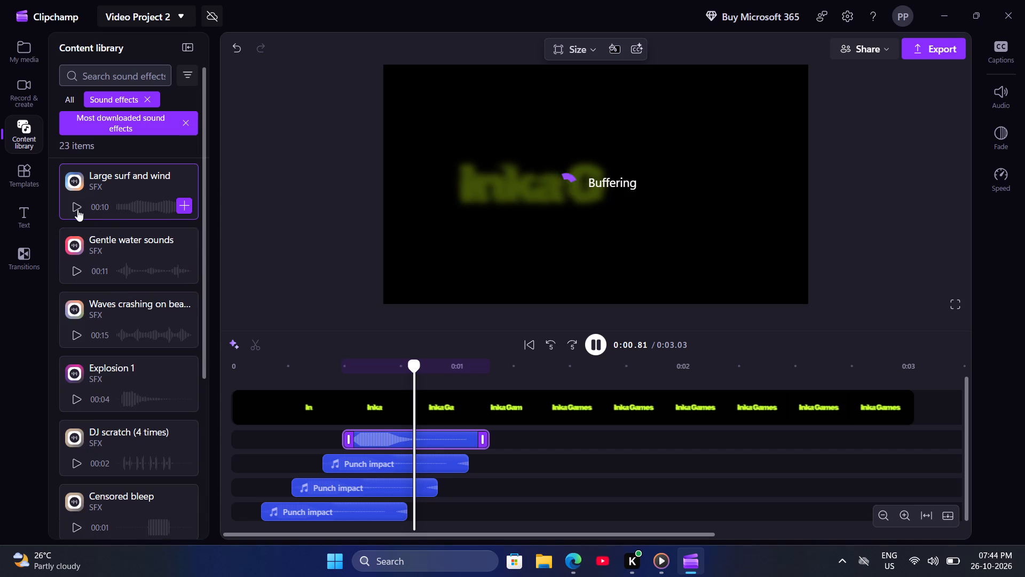
# Preview the most downloaded effects from Large surf and wind through Explosion 1 and DJ scratch to Censored bleep.
pyautogui.click(73, 205)
pyautogui.click(76, 270)
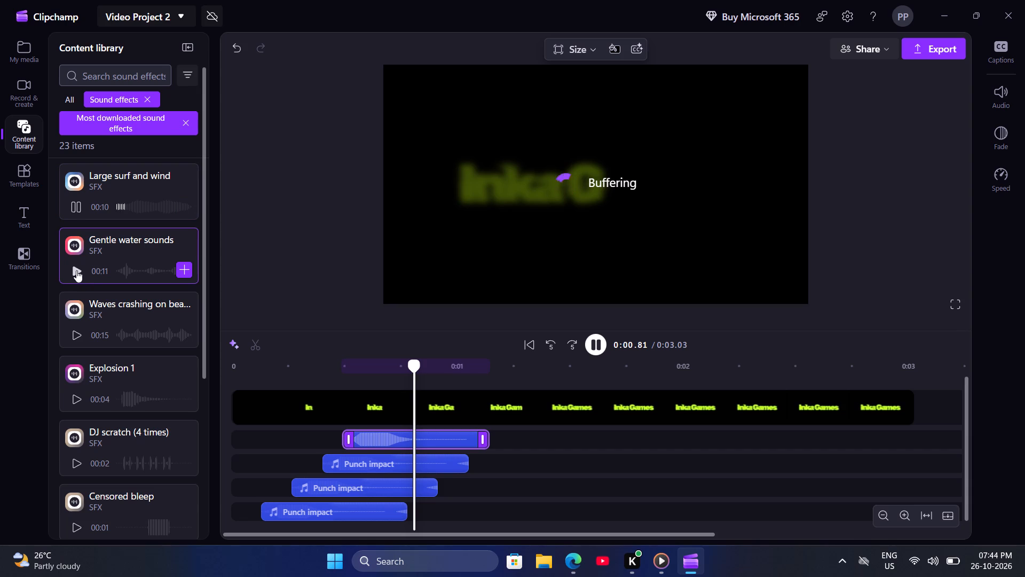
pyautogui.click(75, 332)
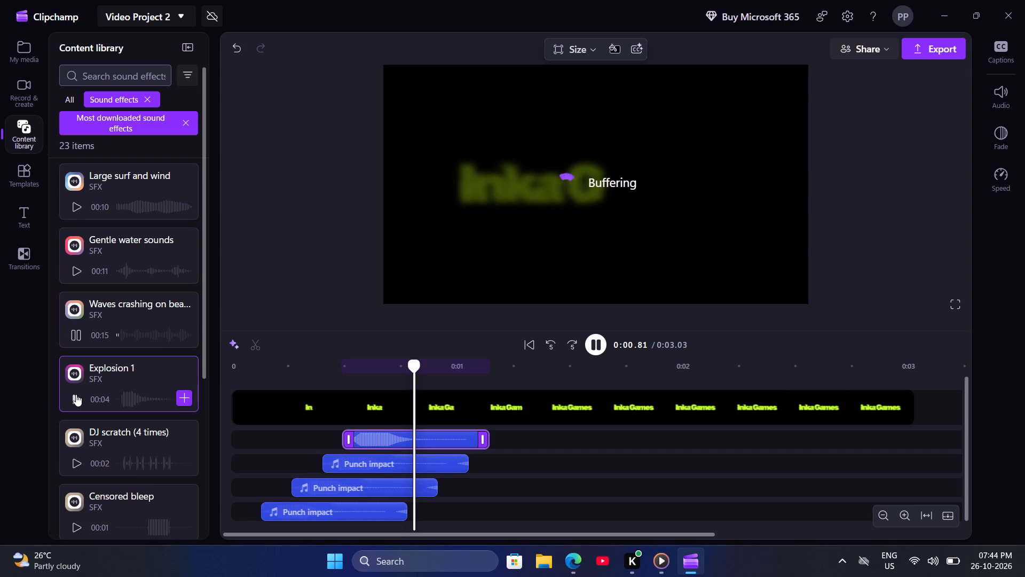
pyautogui.doubleClick(76, 394)
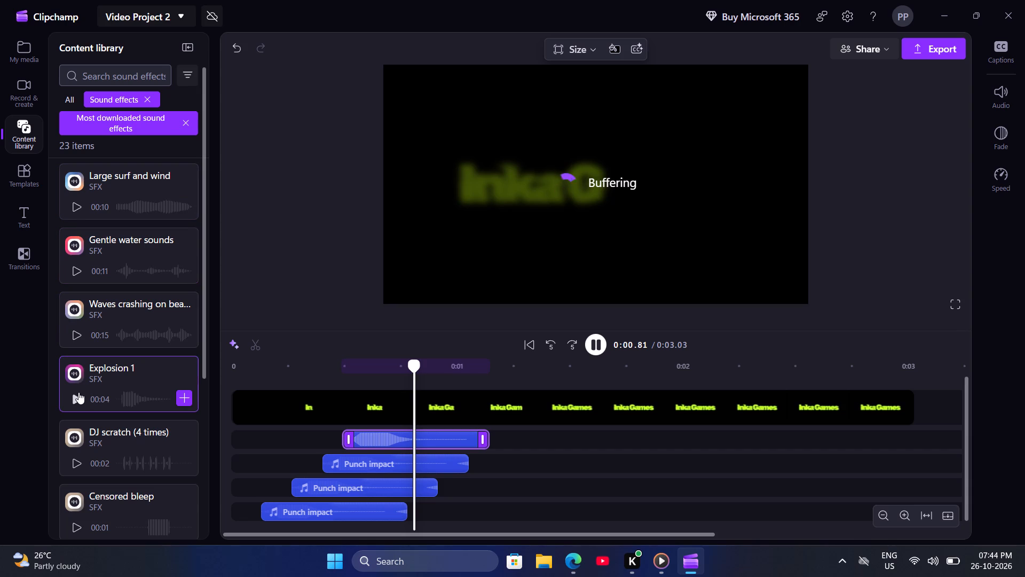
pyautogui.click(78, 392)
pyautogui.click(78, 463)
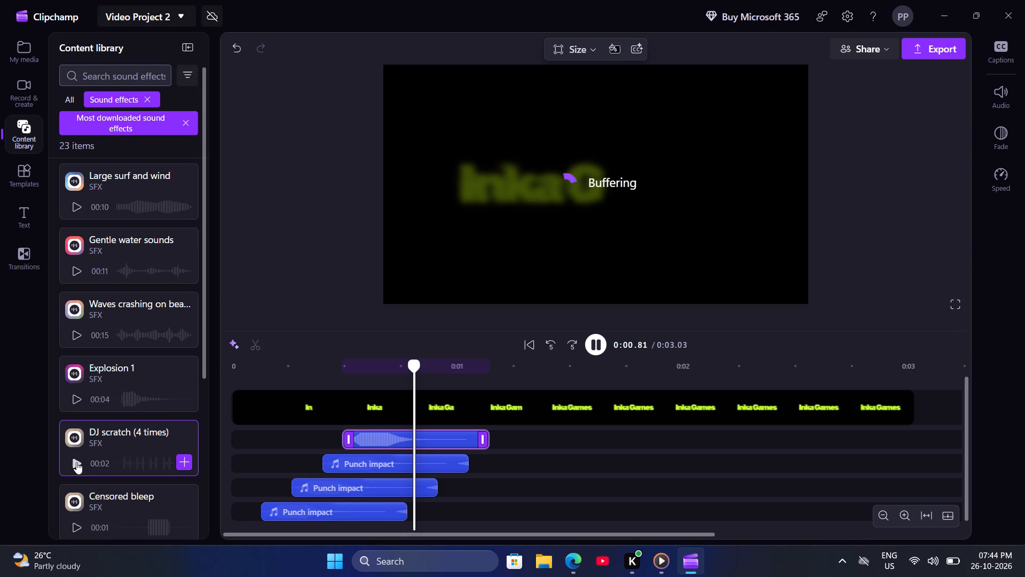
pyautogui.click(76, 527)
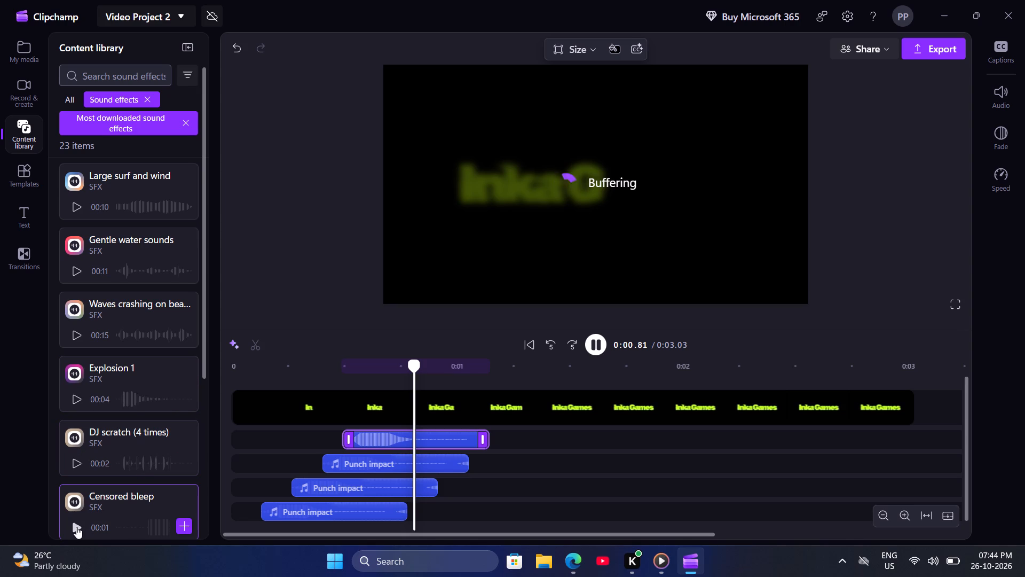
pyautogui.scroll(-1, 78, 462)
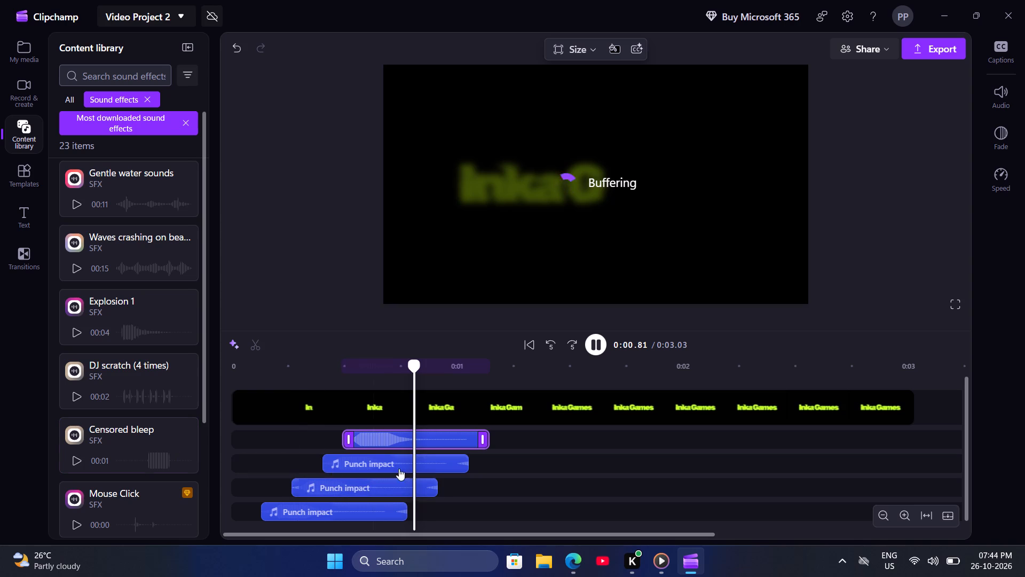
pyautogui.scroll(-5, 588, 384)
pyautogui.scroll(5, 671, 410)
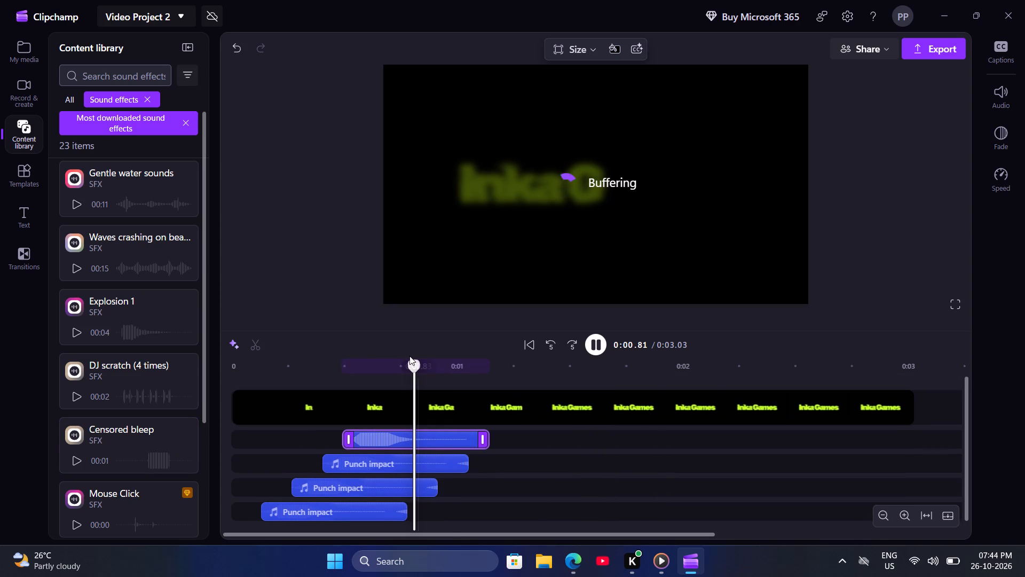
# Examine the logo clip between 0:00.54 and 0:00.85 for the moment the letter G appears, and play on from there.
pyautogui.moveTo(414, 367); pyautogui.dragTo(417, 400)
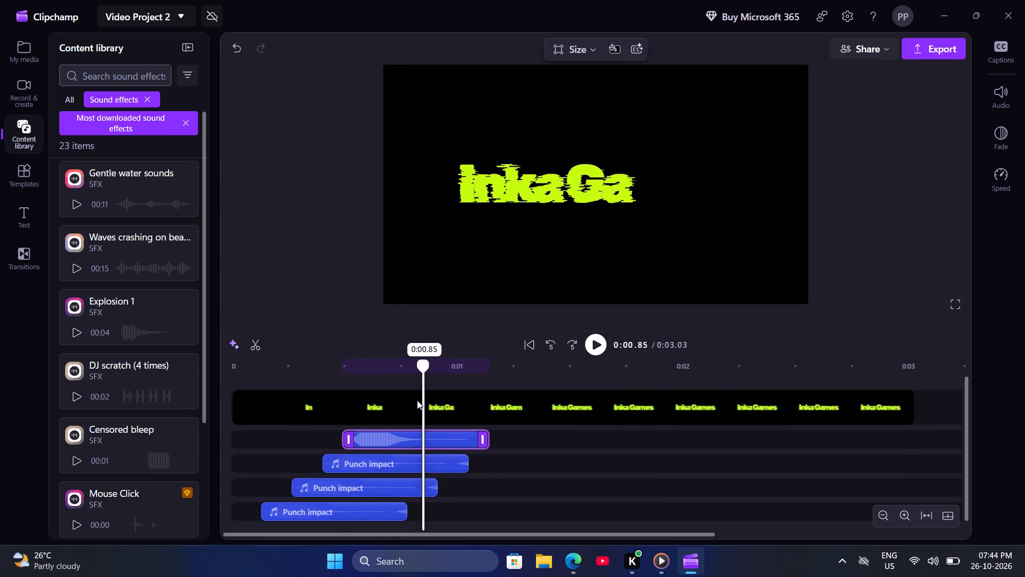
pyautogui.moveTo(417, 400); pyautogui.dragTo(382, 404)
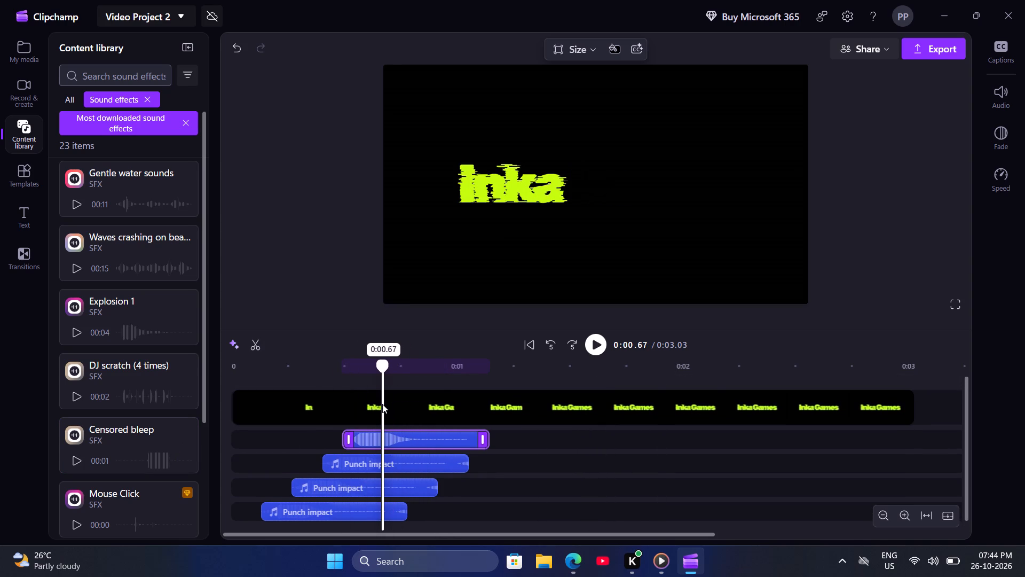
pyautogui.moveTo(382, 404); pyautogui.dragTo(351, 404)
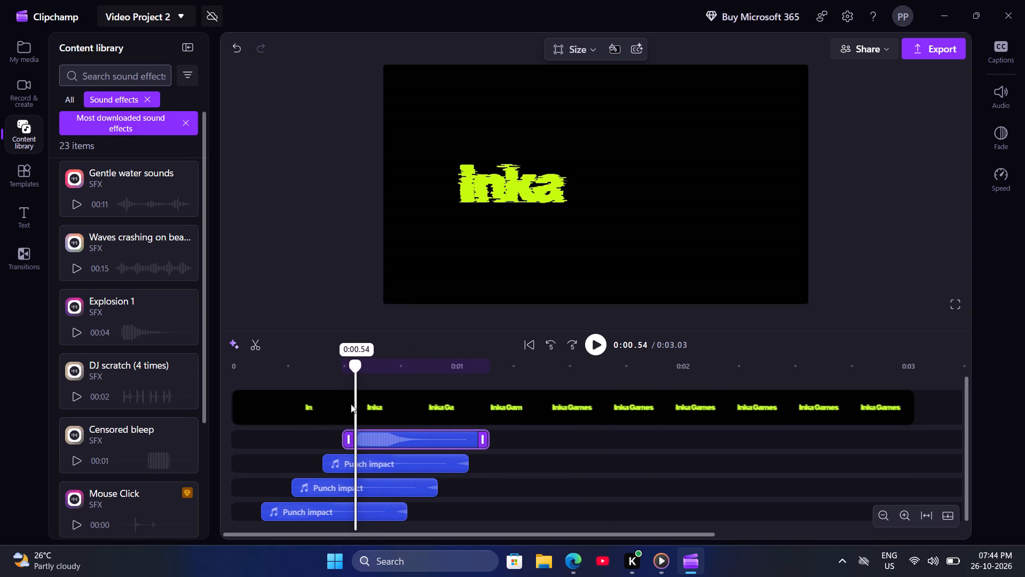
pyautogui.moveTo(351, 404); pyautogui.dragTo(355, 400)
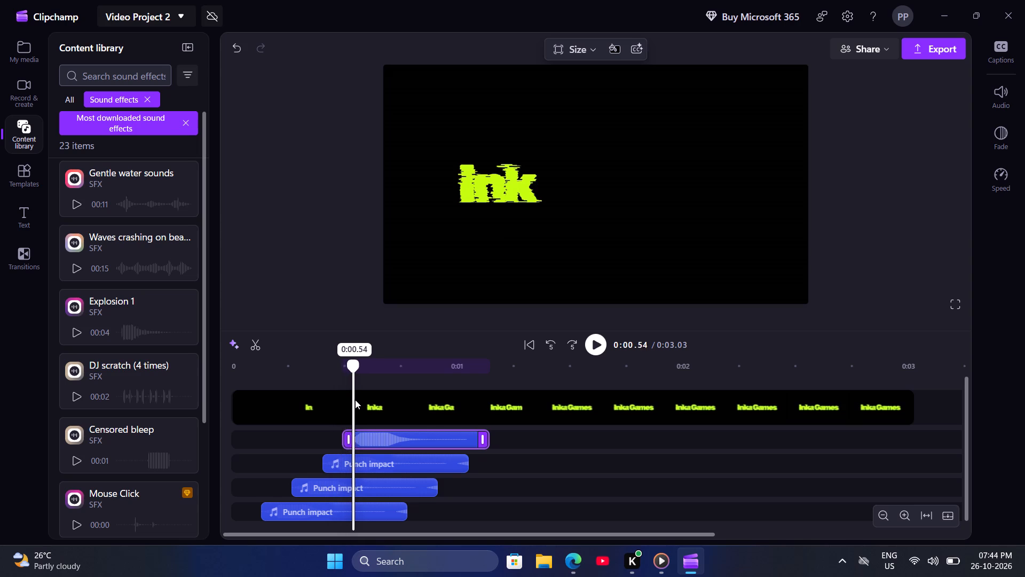
pyautogui.moveTo(355, 400); pyautogui.dragTo(370, 400)
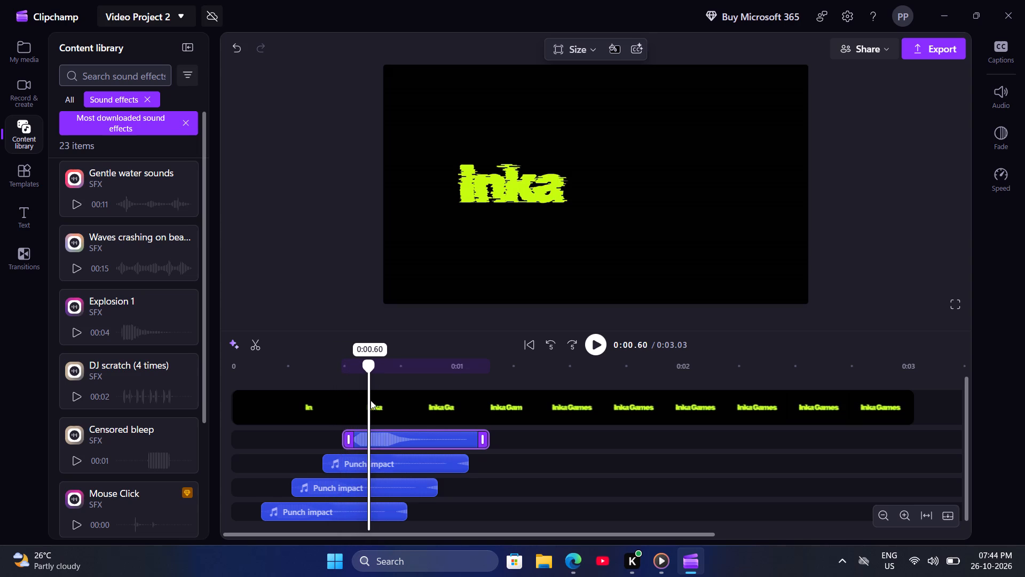
pyautogui.moveTo(370, 400); pyautogui.dragTo(395, 399)
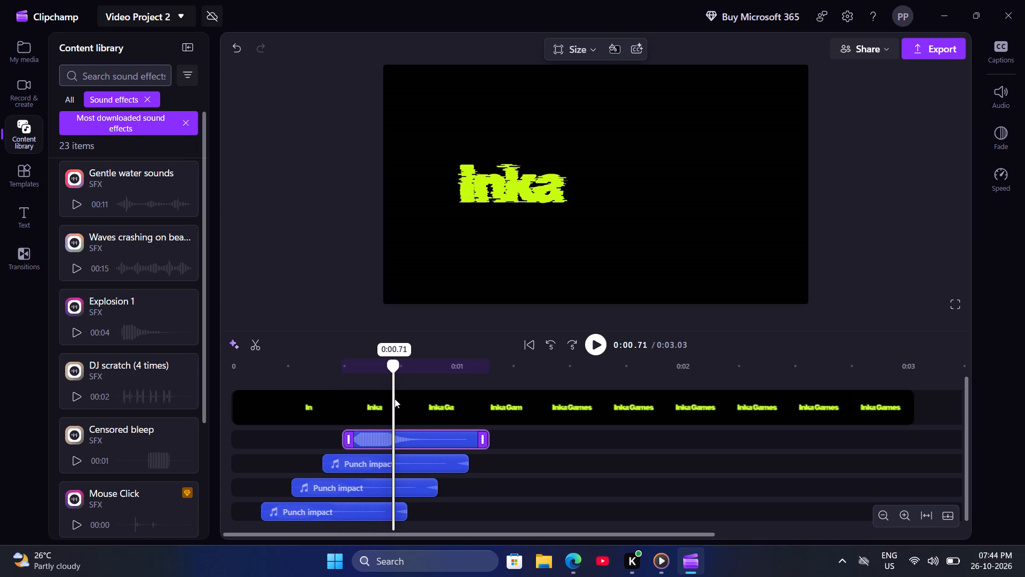
pyautogui.moveTo(395, 399); pyautogui.dragTo(406, 397)
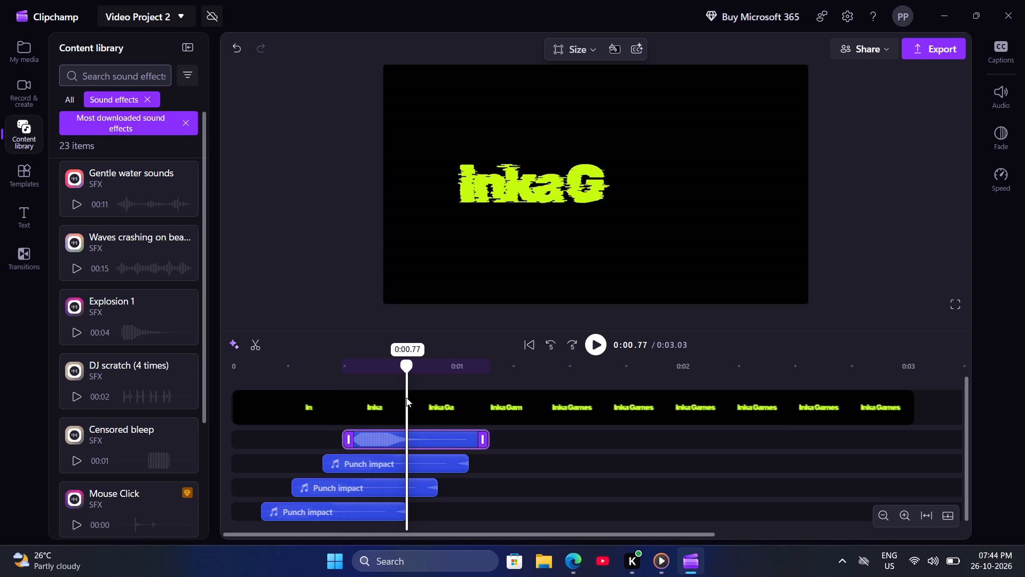
pyautogui.moveTo(406, 397); pyautogui.dragTo(402, 397)
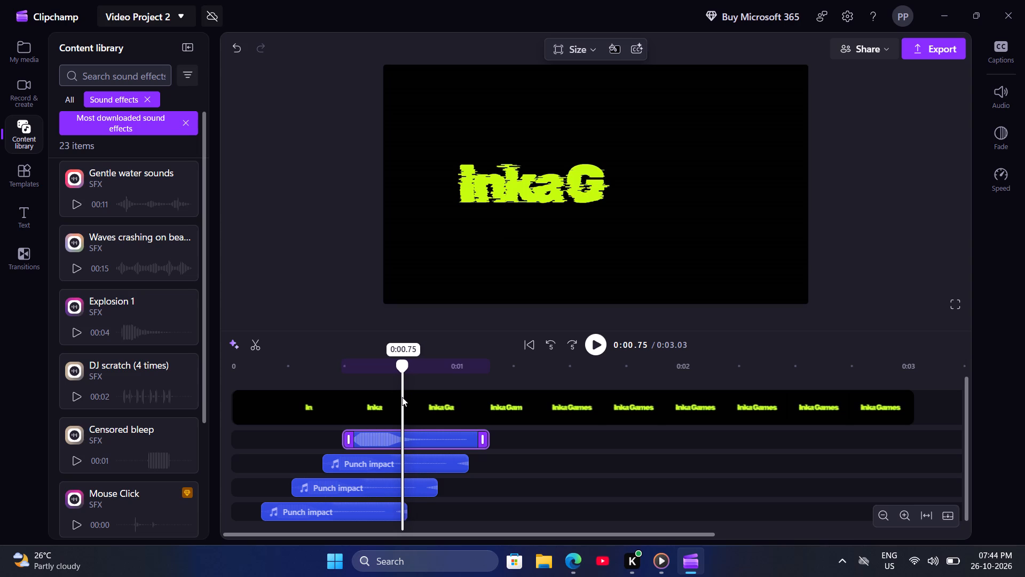
pyautogui.moveTo(402, 397); pyautogui.dragTo(398, 396)
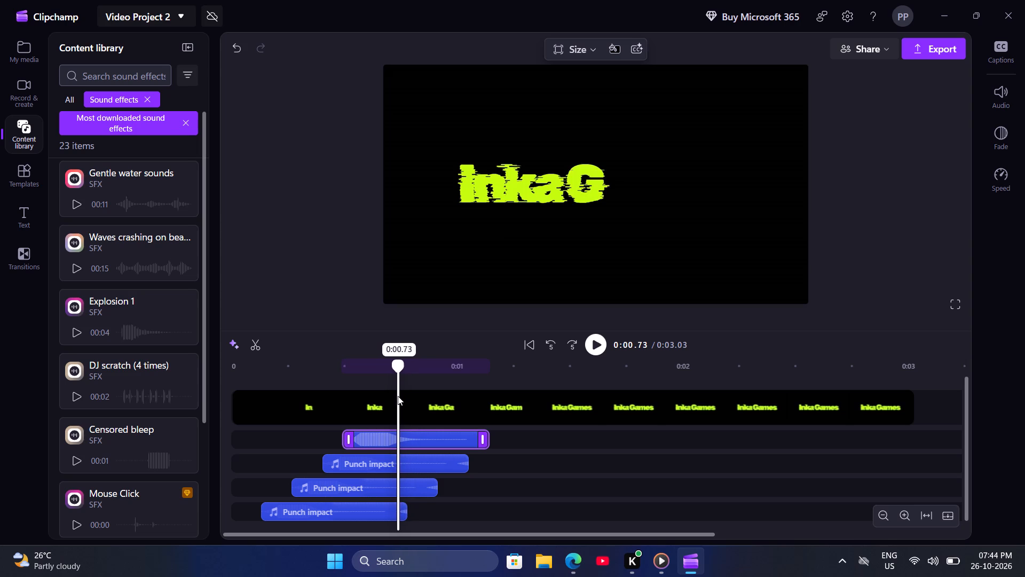
pyautogui.moveTo(398, 396); pyautogui.dragTo(396, 396)
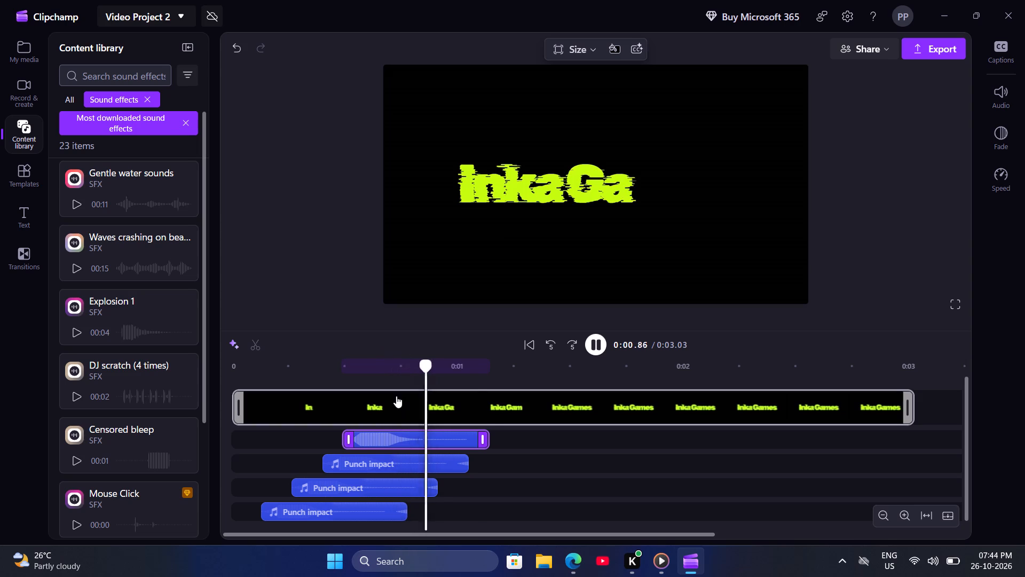
pyautogui.click(601, 353)
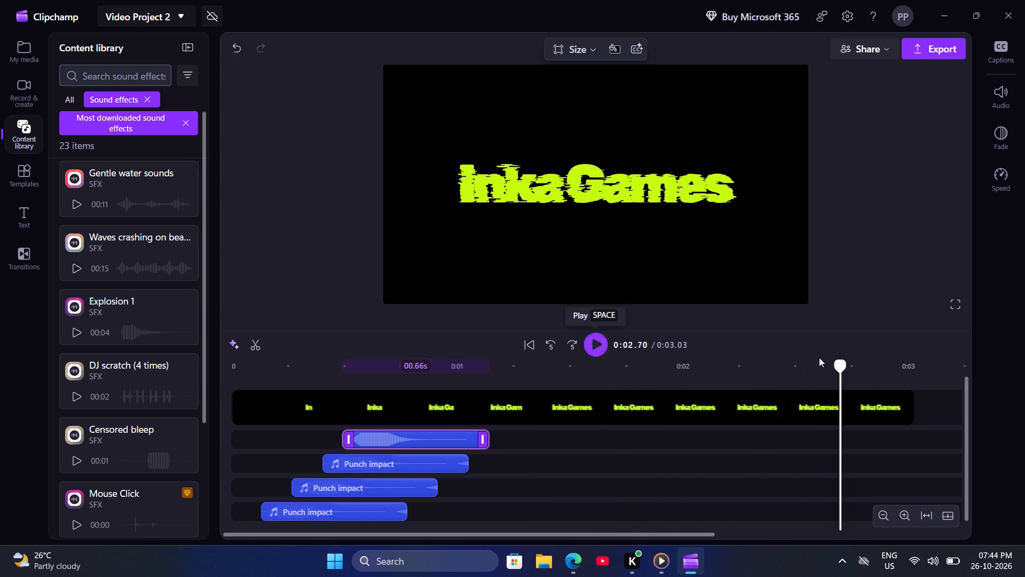
# Add the Explosion 1 sound effect at 0:00.73, just before the letter G joins Inka in the logo.
pyautogui.moveTo(841, 365); pyautogui.dragTo(504, 394)
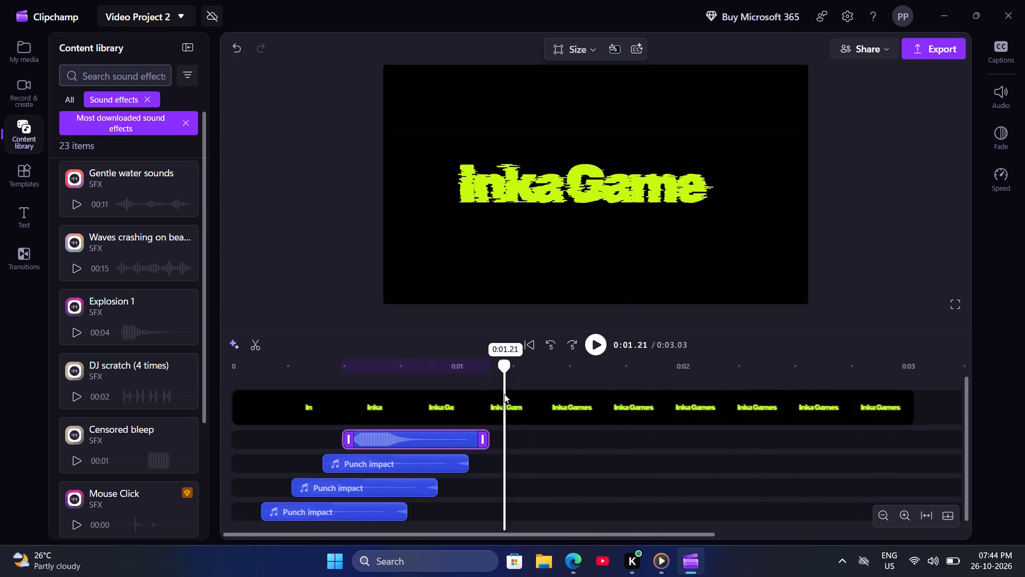
pyautogui.moveTo(504, 394); pyautogui.dragTo(458, 408)
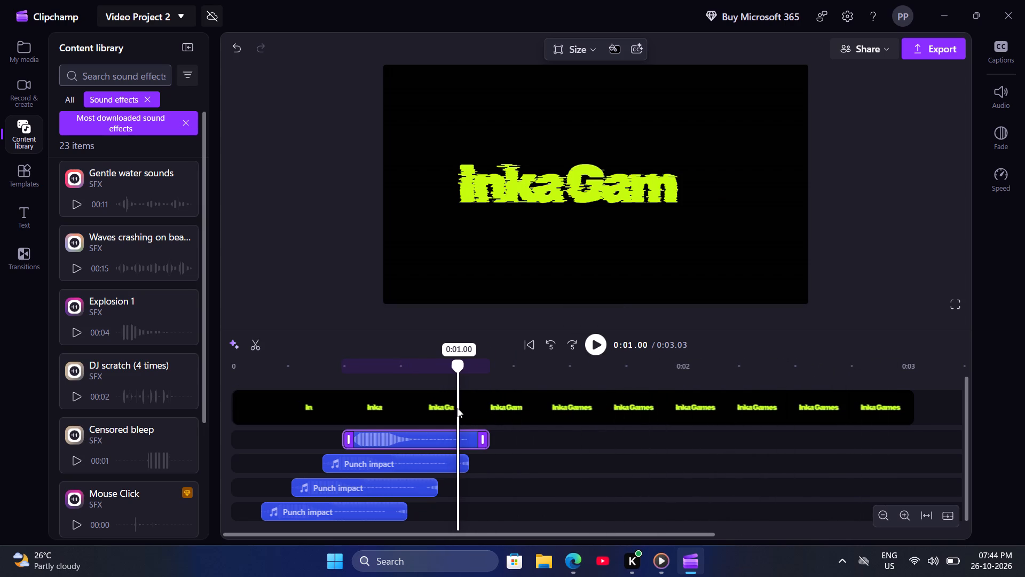
pyautogui.moveTo(458, 408); pyautogui.dragTo(410, 407)
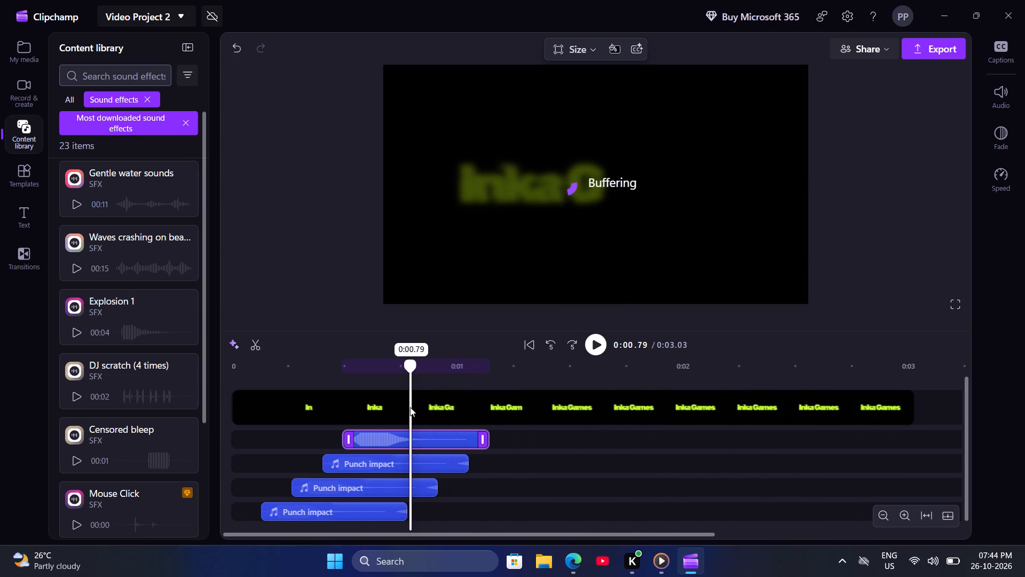
pyautogui.moveTo(410, 407); pyautogui.dragTo(390, 404)
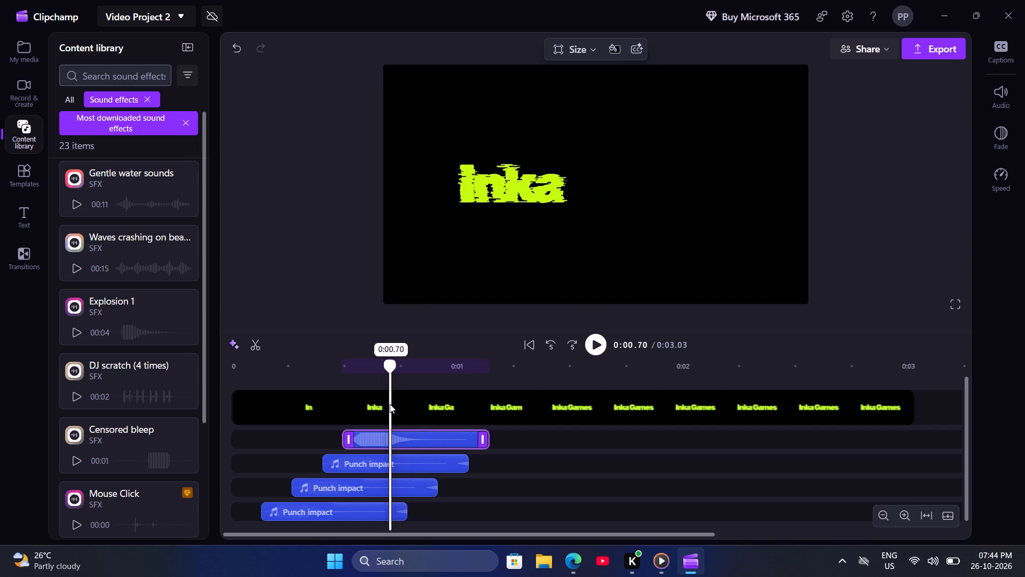
pyautogui.moveTo(390, 404); pyautogui.dragTo(400, 397)
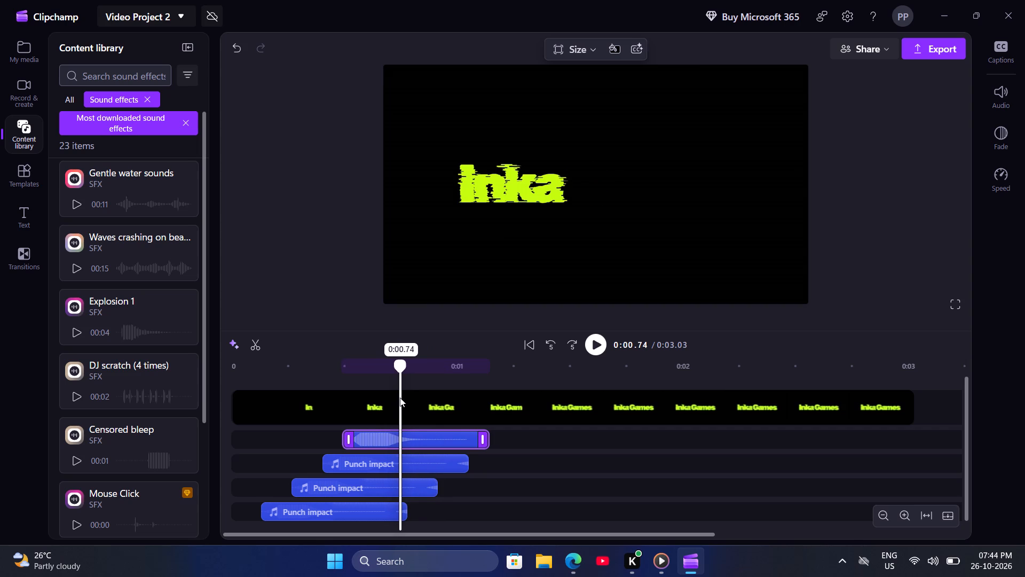
pyautogui.moveTo(400, 397); pyautogui.dragTo(396, 397)
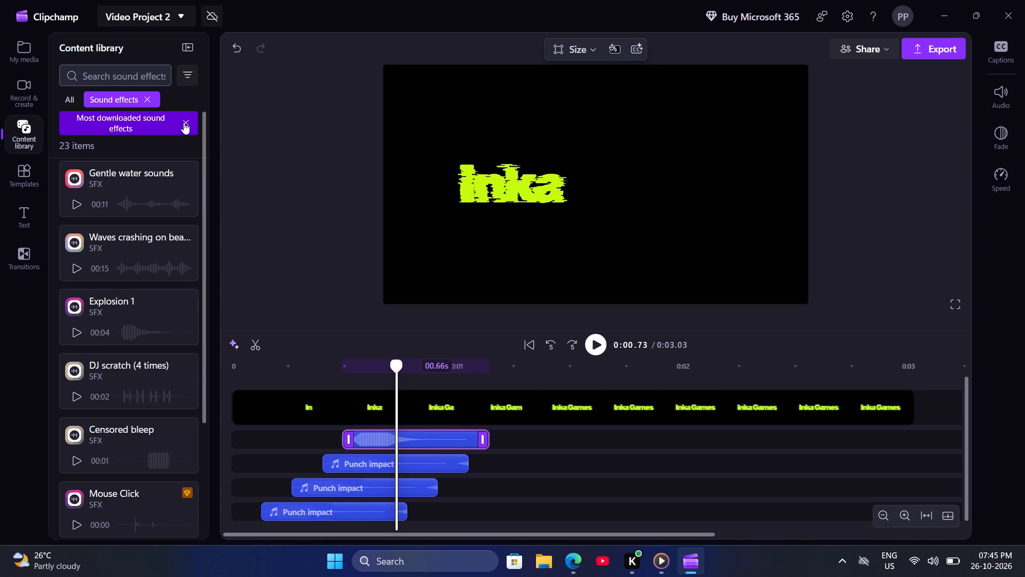
pyautogui.click(78, 331)
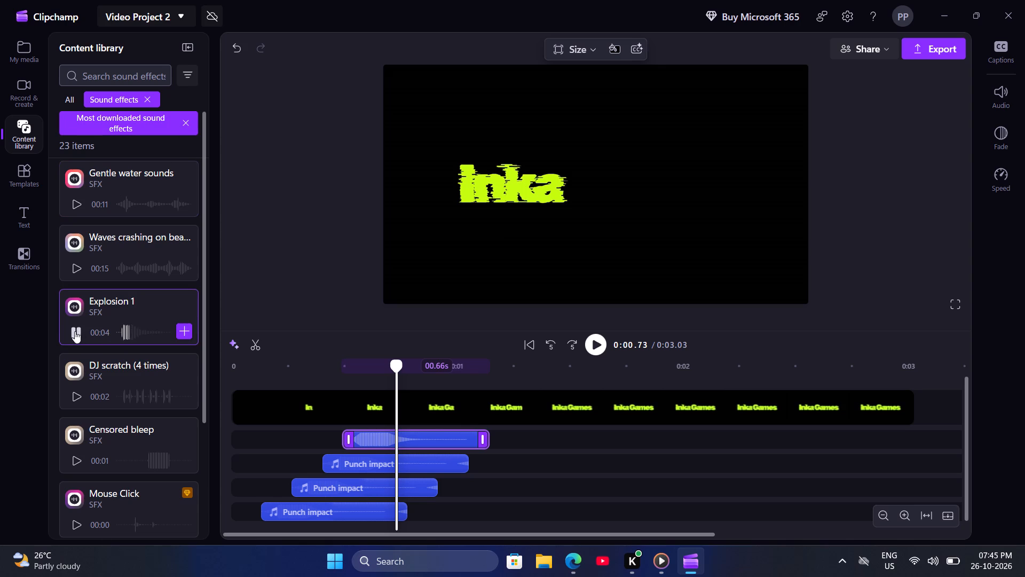
pyautogui.click(186, 331)
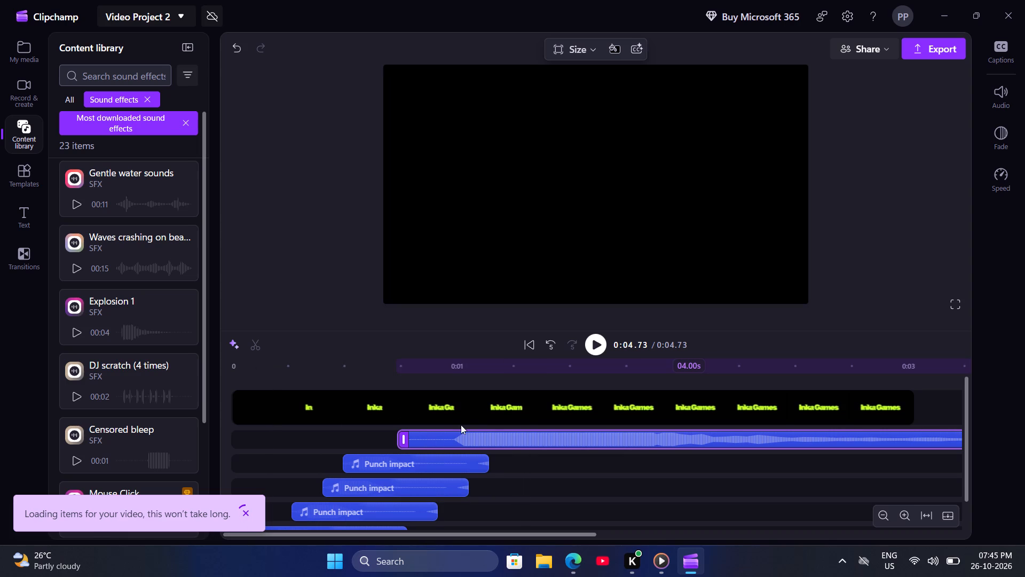
# Add two back-to-back Punch impact effects from the Booms & impacts collection, starting at 0:00.86, just before the letter a joins InkaG.
pyautogui.click(460, 367)
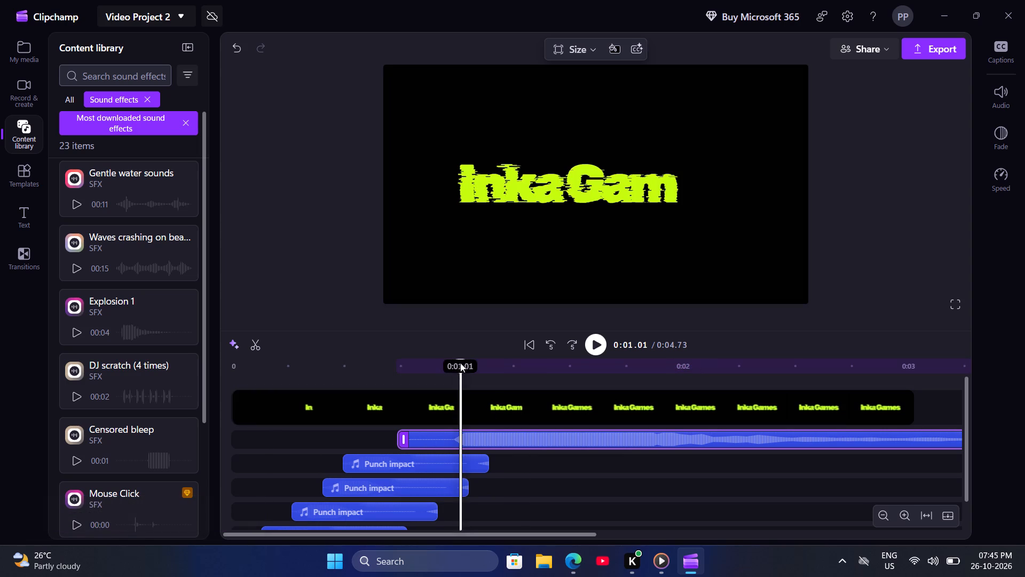
pyautogui.moveTo(461, 362); pyautogui.dragTo(425, 362)
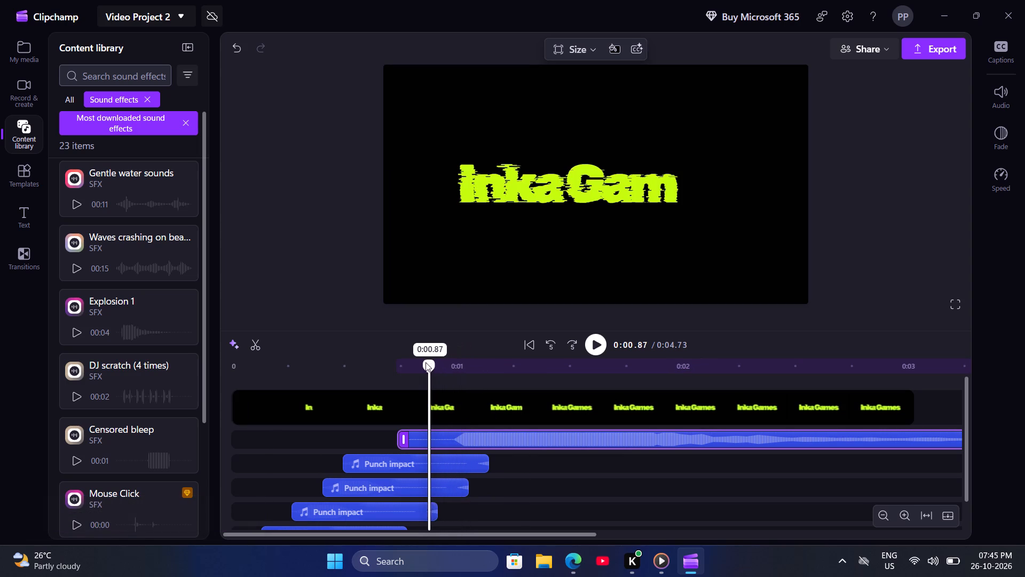
pyautogui.moveTo(425, 362); pyautogui.dragTo(428, 363)
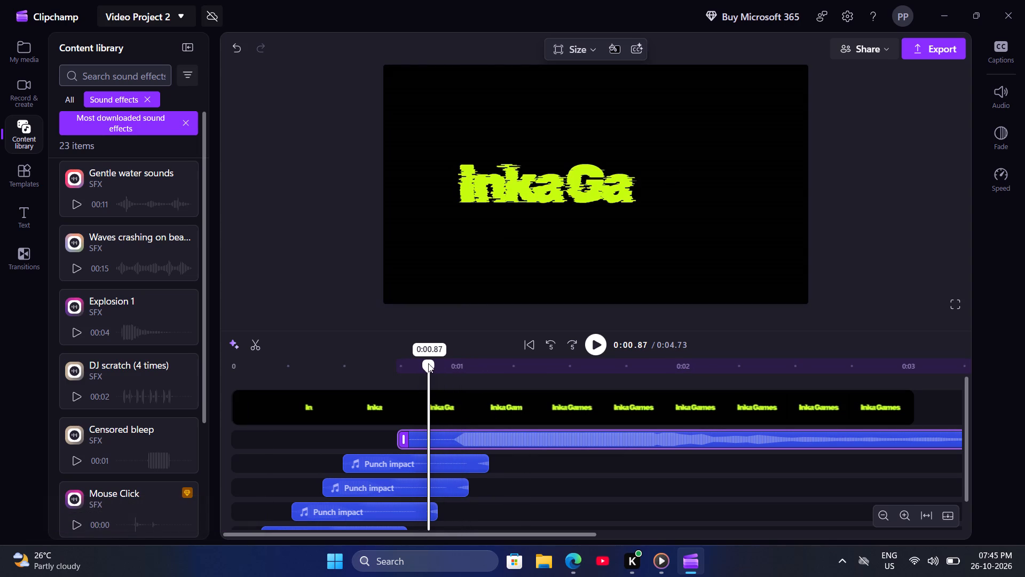
pyautogui.moveTo(428, 363); pyautogui.dragTo(425, 364)
pyautogui.click(182, 120)
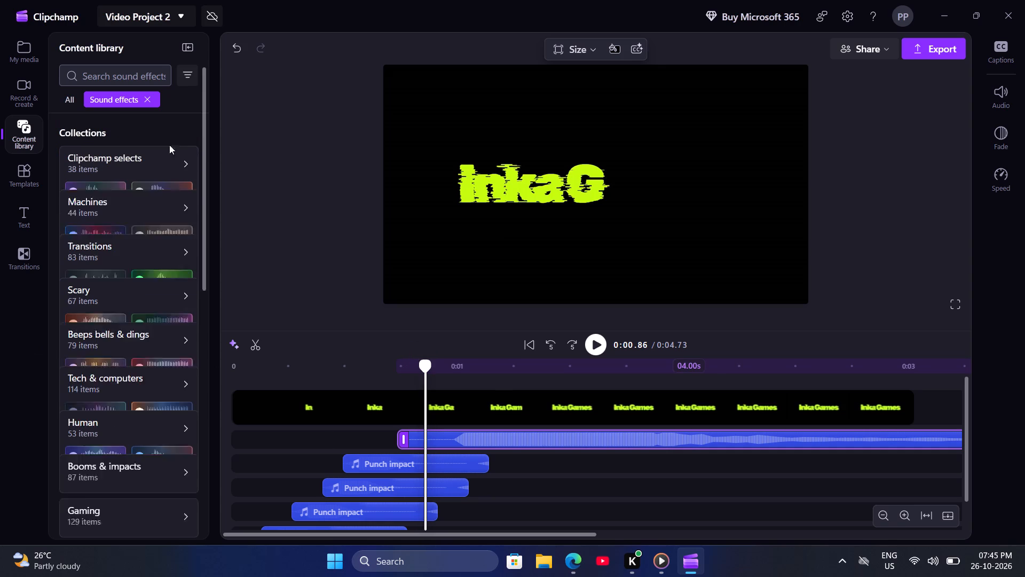
pyautogui.scroll(6, 98, 266)
pyautogui.scroll(-2, 106, 276)
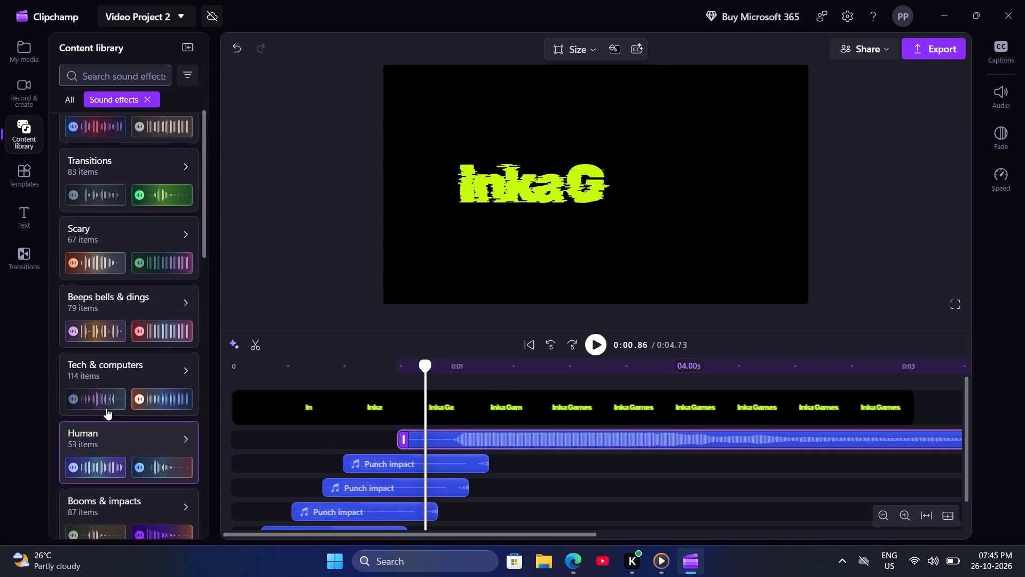
pyautogui.scroll(-3, 98, 425)
pyautogui.scroll(-1, 102, 307)
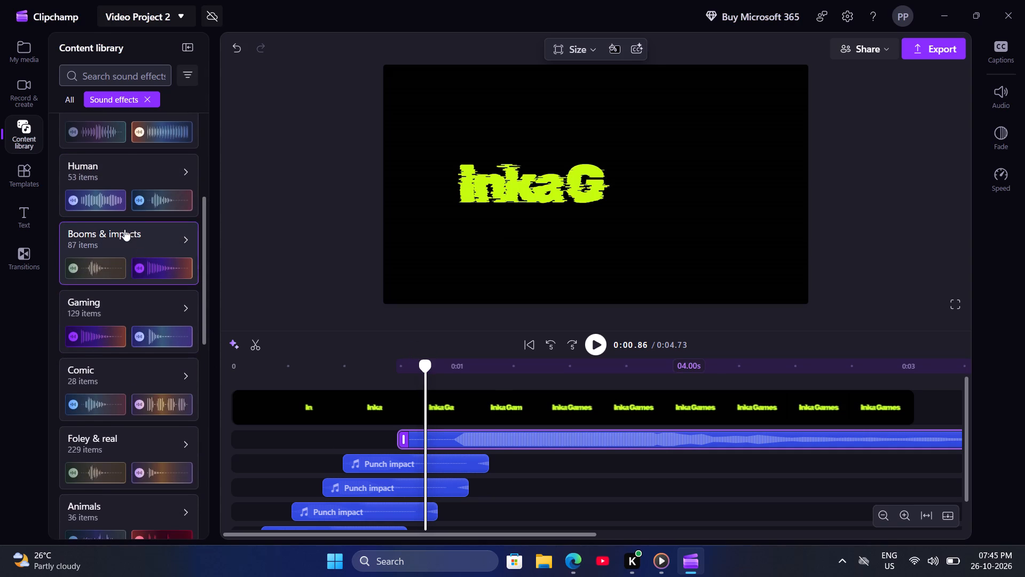
pyautogui.click(124, 229)
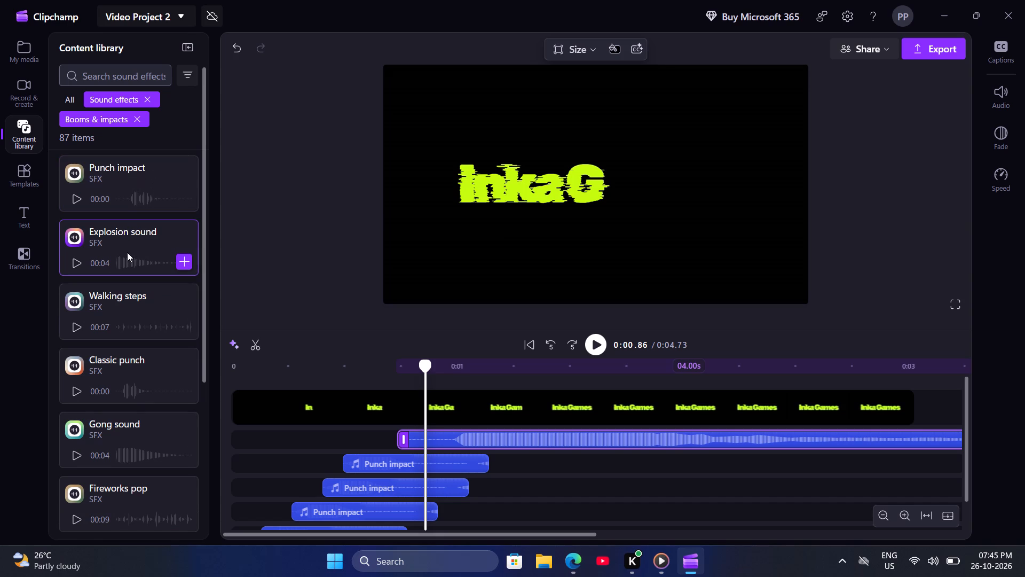
pyautogui.doubleClick(179, 199)
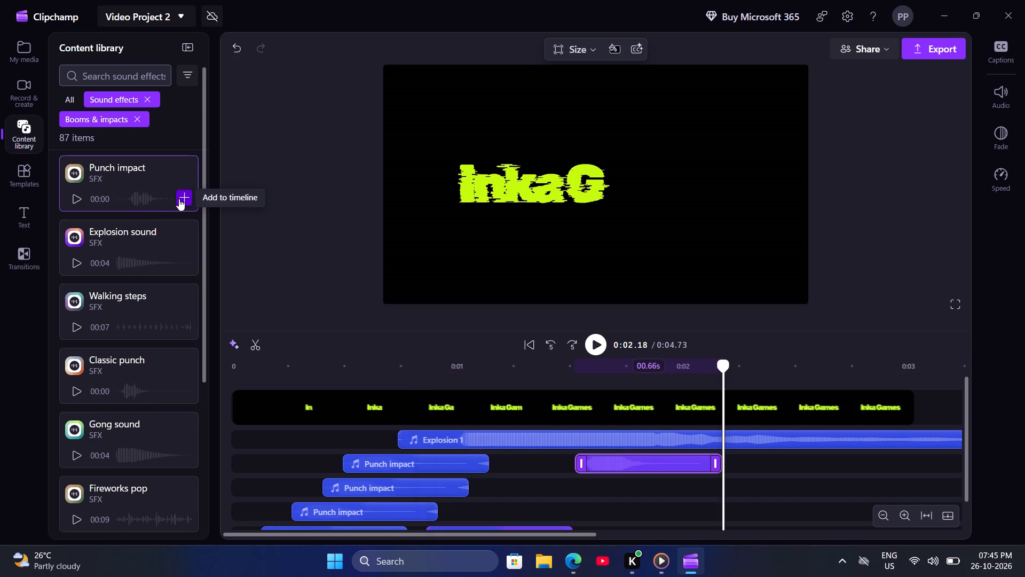
# Add another Punch impact sound effect at 0:00.99, just before the letter m joins InkaGa in the logo.
pyautogui.scroll(-1, 521, 426)
pyautogui.scroll(2, 565, 445)
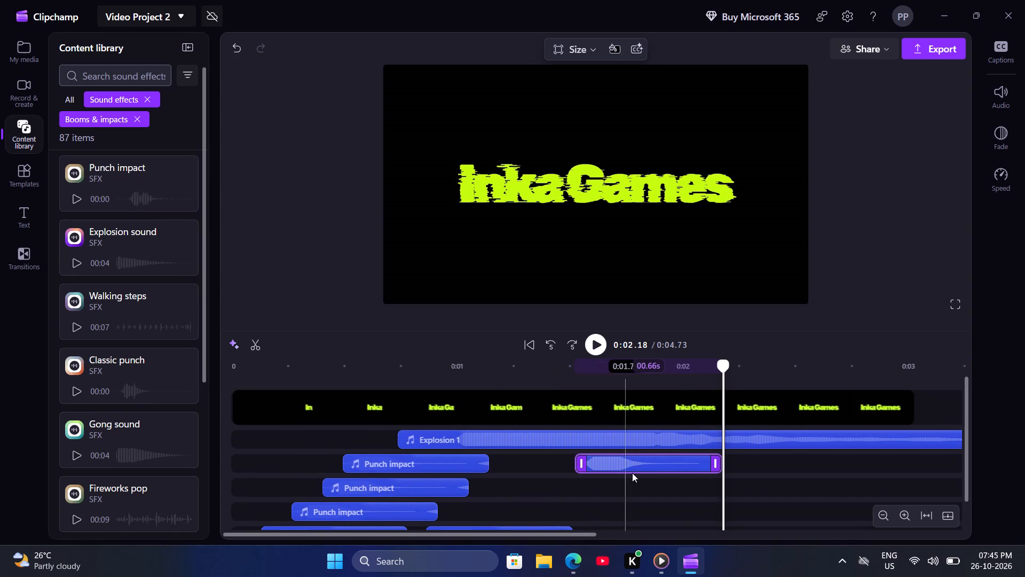
pyautogui.moveTo(725, 362); pyautogui.dragTo(566, 387)
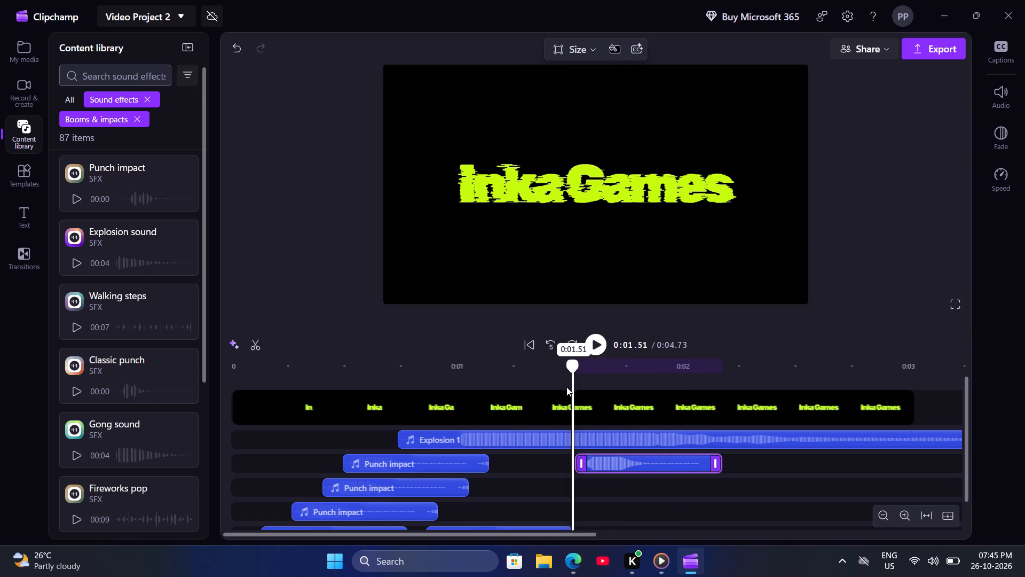
pyautogui.moveTo(566, 387); pyautogui.dragTo(475, 388)
pyautogui.scroll(-1, 480, 396)
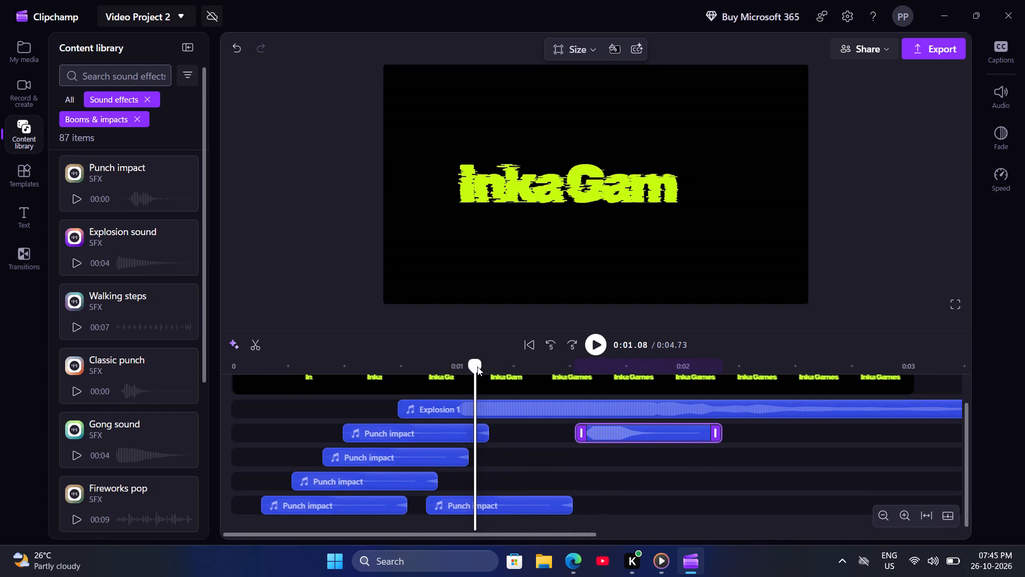
pyautogui.moveTo(475, 364); pyautogui.dragTo(428, 370)
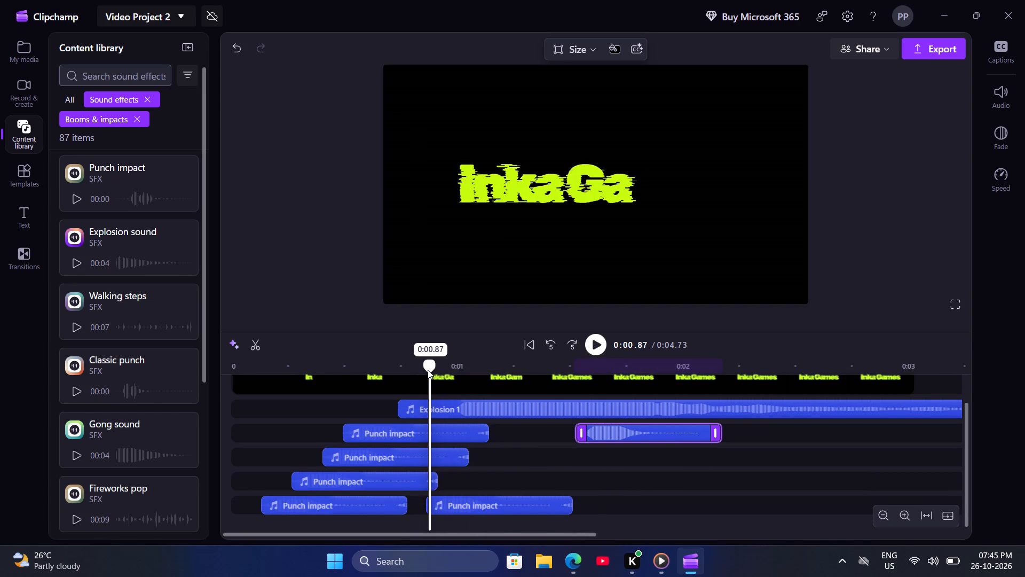
pyautogui.moveTo(428, 370); pyautogui.dragTo(452, 384)
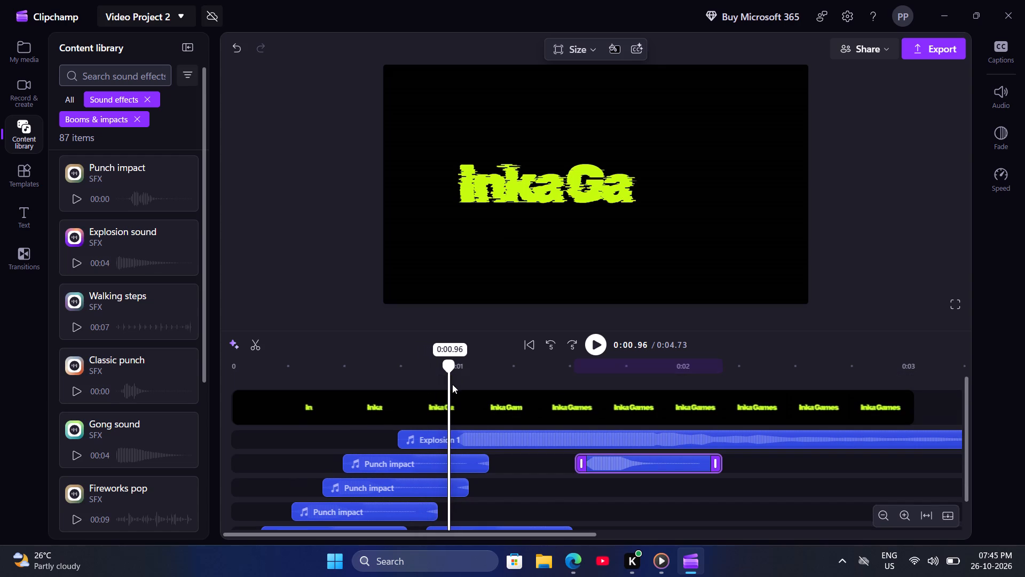
pyautogui.moveTo(452, 384); pyautogui.dragTo(455, 382)
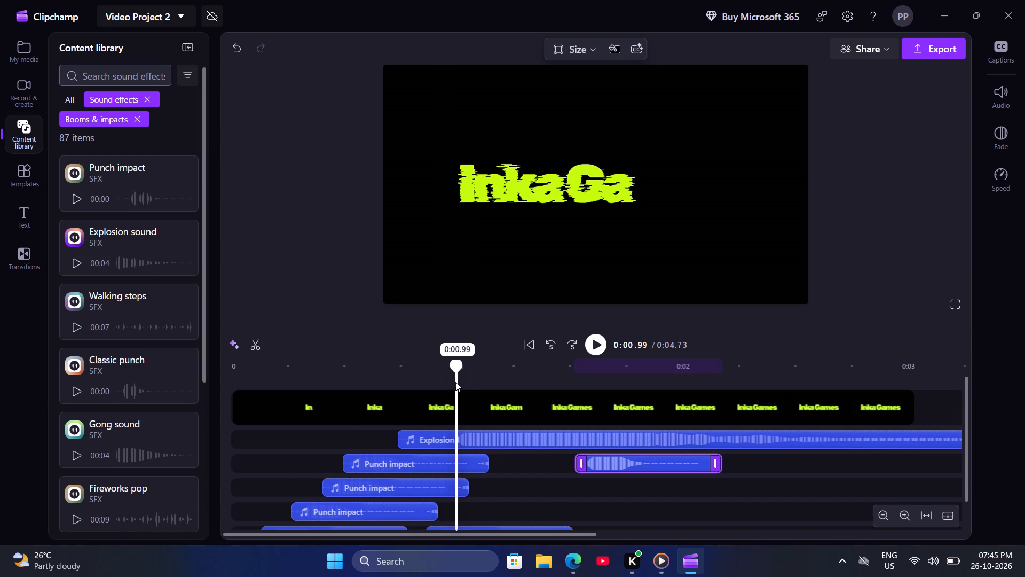
pyautogui.moveTo(455, 382); pyautogui.dragTo(460, 382)
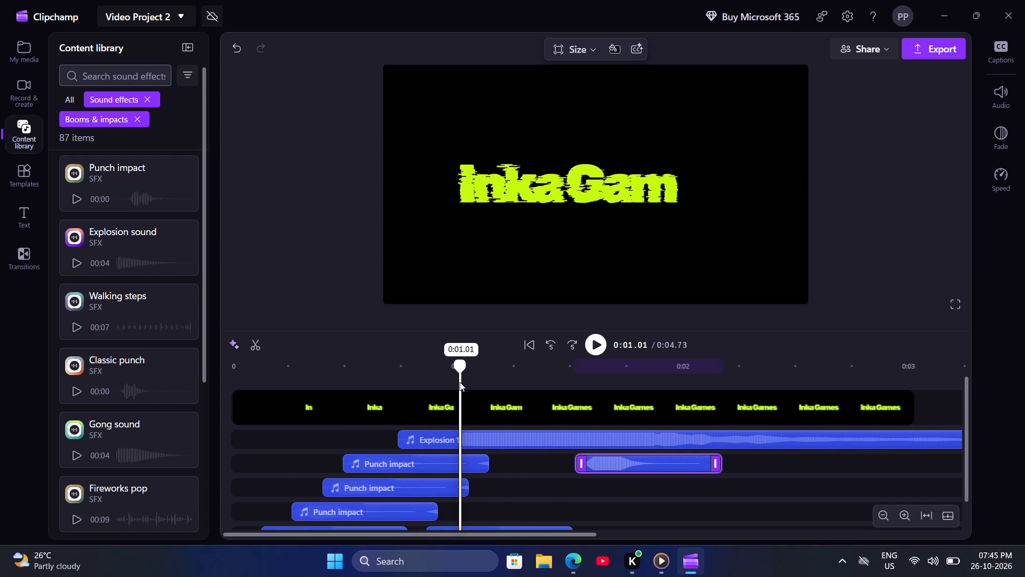
pyautogui.moveTo(460, 382); pyautogui.dragTo(455, 382)
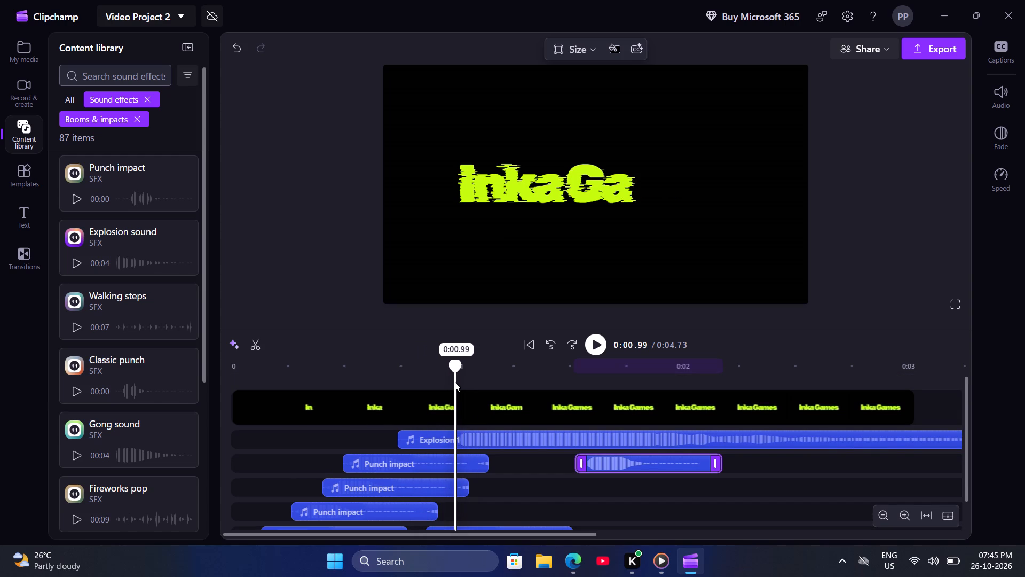
pyautogui.moveTo(455, 382); pyautogui.dragTo(456, 381)
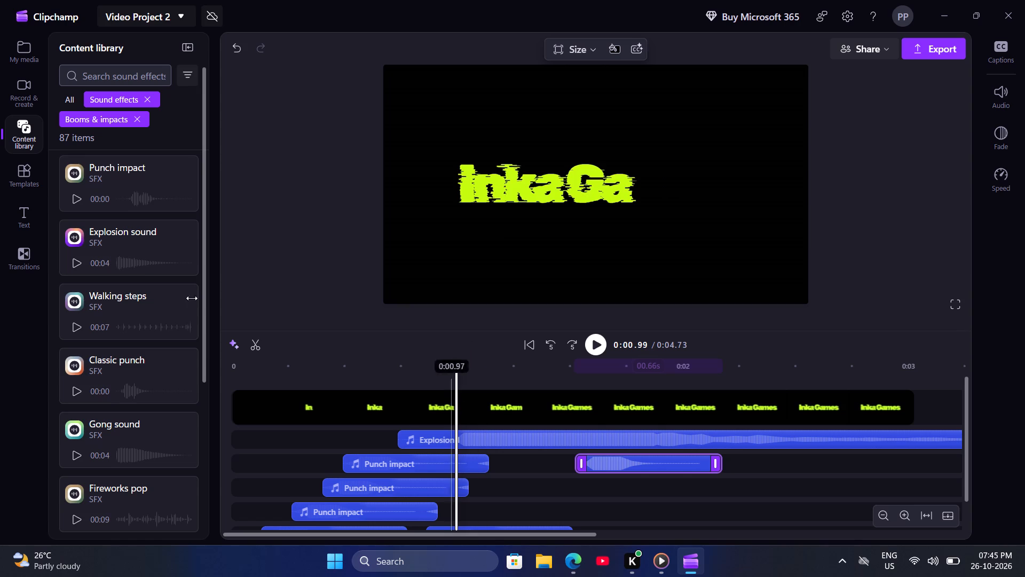
pyautogui.click(182, 197)
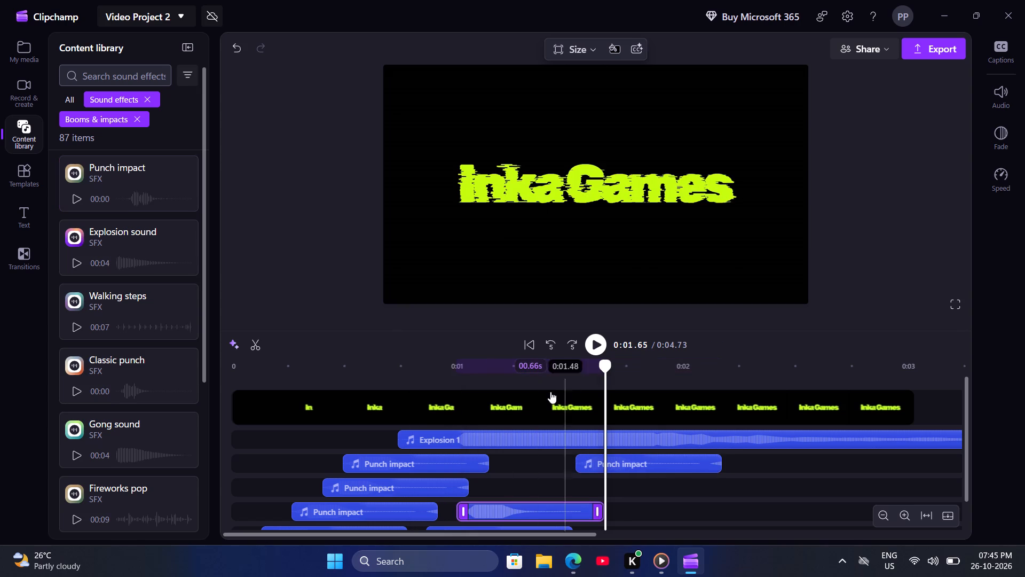
# Add another Punch impact sound effect at 0:01.16, just before the letter e joins InkaGam in the logo.
pyautogui.moveTo(605, 366); pyautogui.dragTo(524, 375)
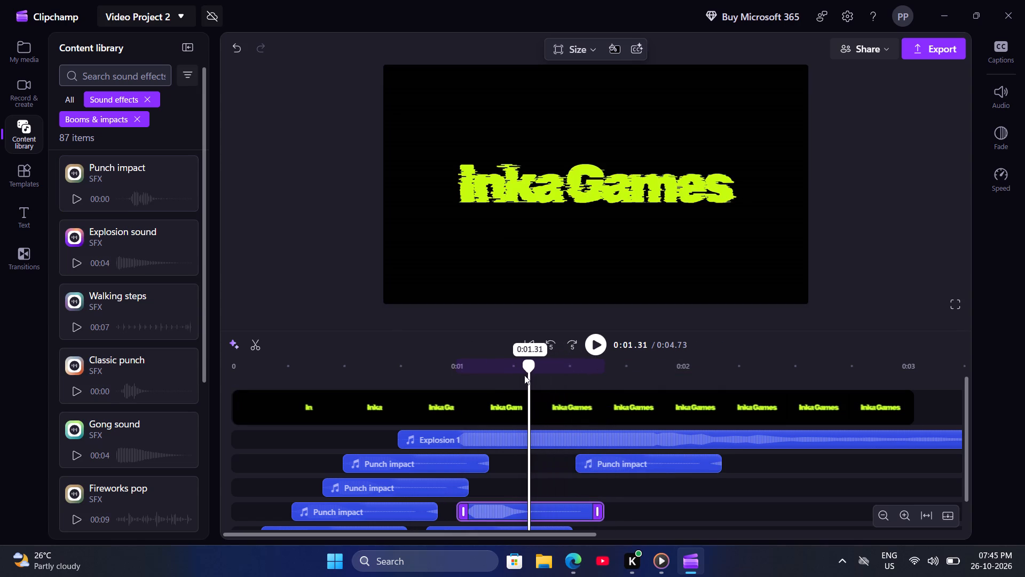
pyautogui.moveTo(524, 375); pyautogui.dragTo(483, 371)
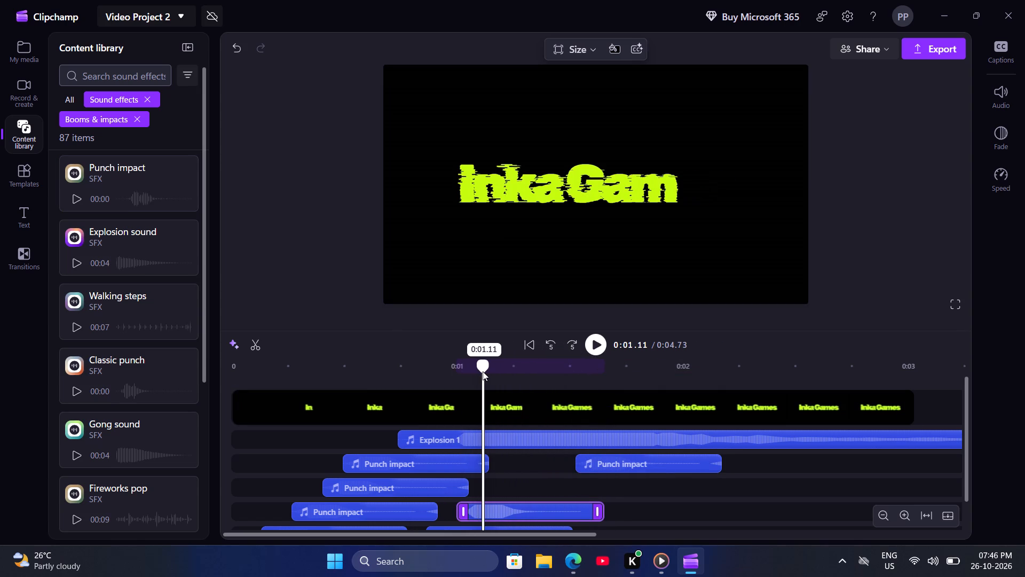
pyautogui.moveTo(483, 371); pyautogui.dragTo(491, 371)
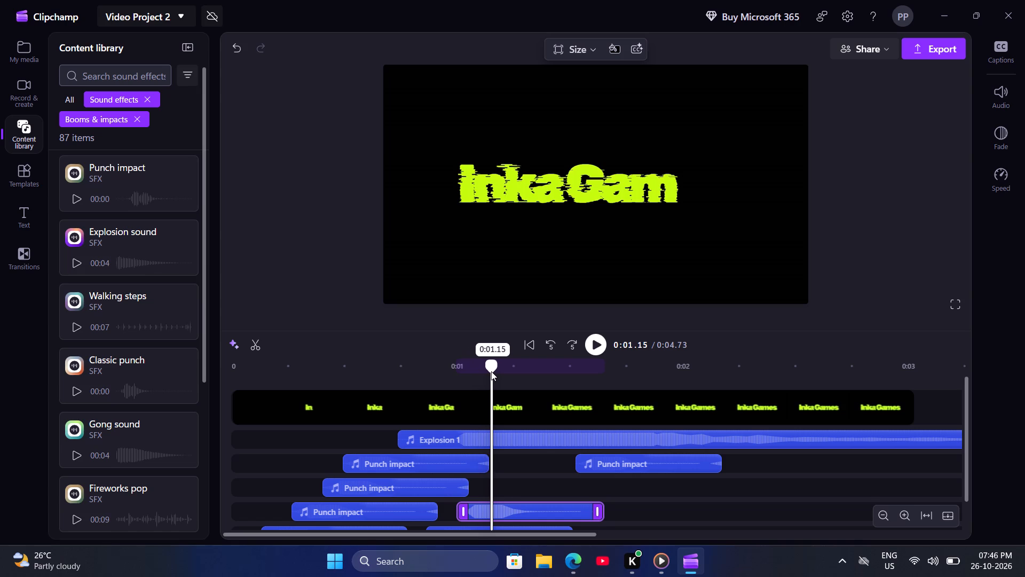
pyautogui.moveTo(491, 371); pyautogui.dragTo(494, 371)
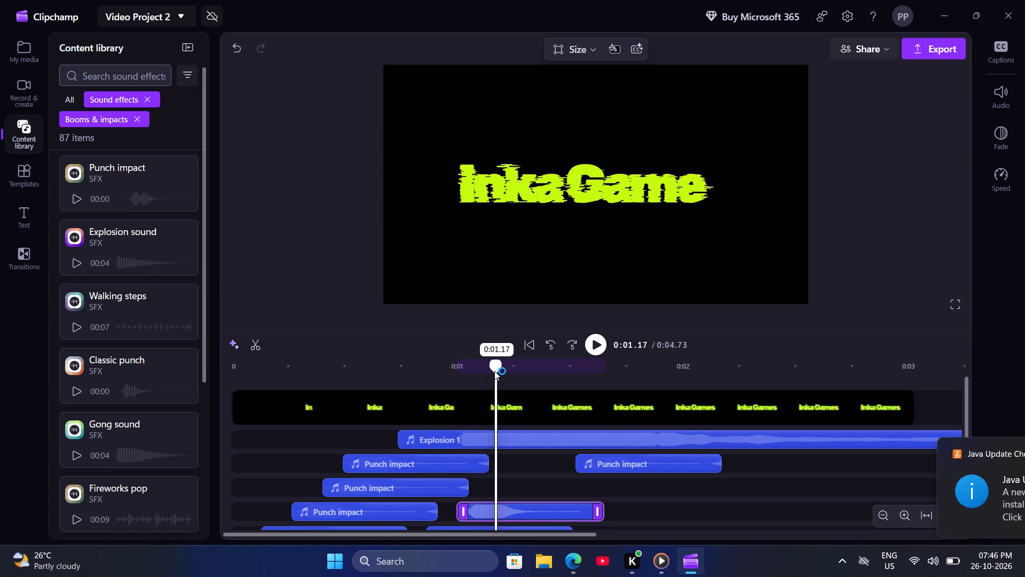
pyautogui.moveTo(494, 371); pyautogui.dragTo(493, 371)
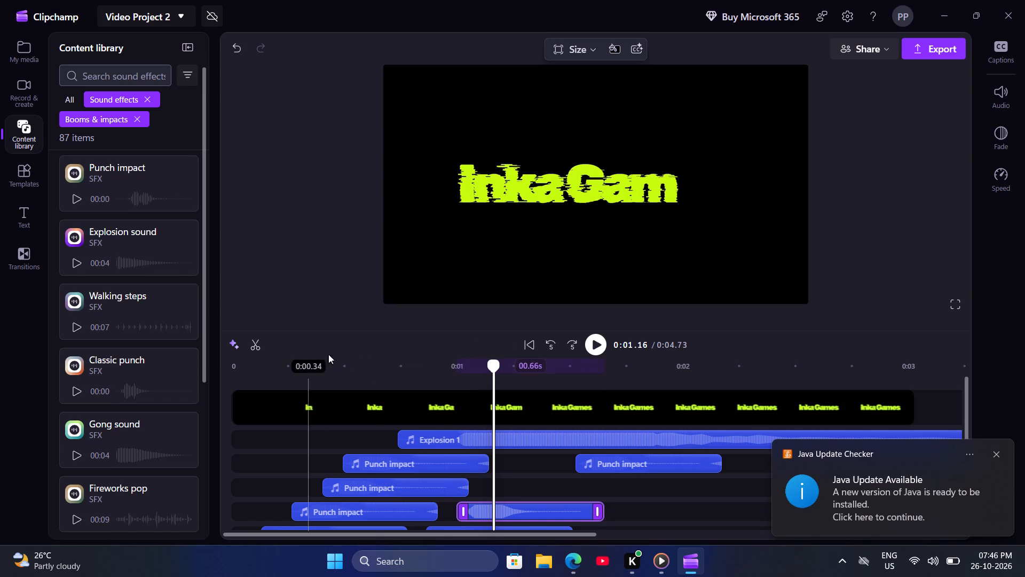
pyautogui.click(185, 199)
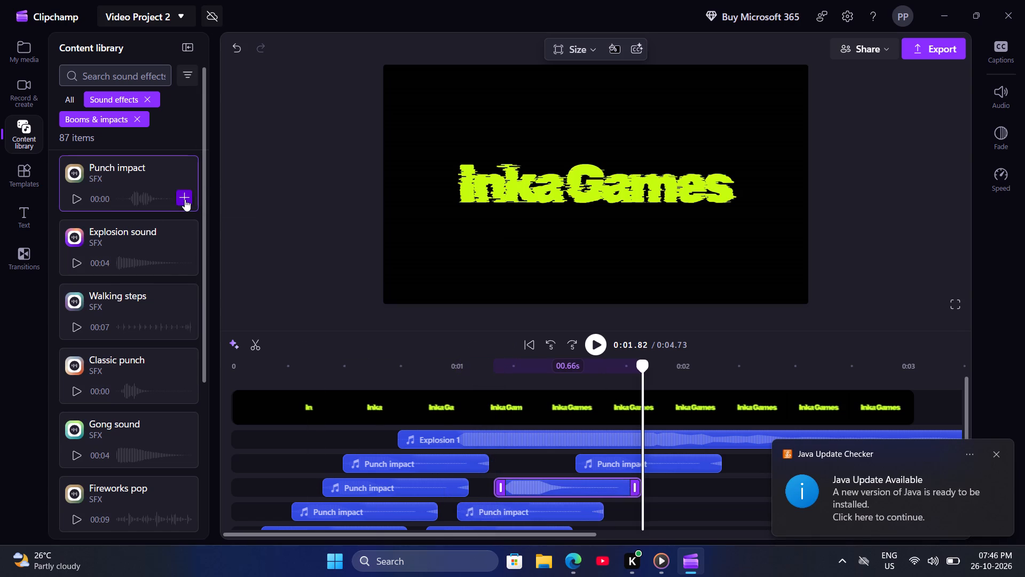
# Replace the extra Punch impact starting at about 0:01.5 with one at 0:01.29, just before the final s completes InkaGames.
pyautogui.moveTo(643, 363); pyautogui.dragTo(561, 369)
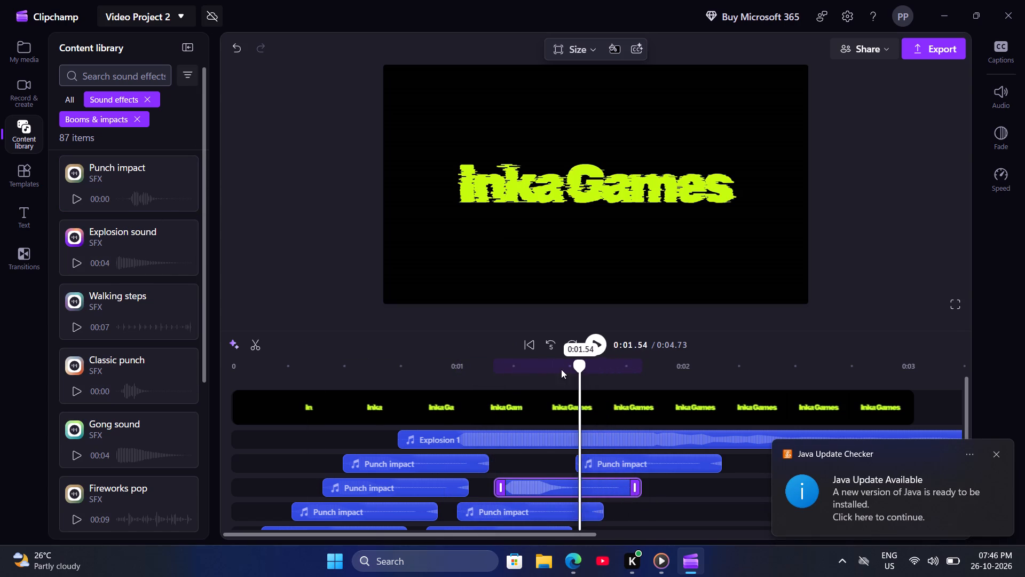
pyautogui.moveTo(561, 369); pyautogui.dragTo(595, 372)
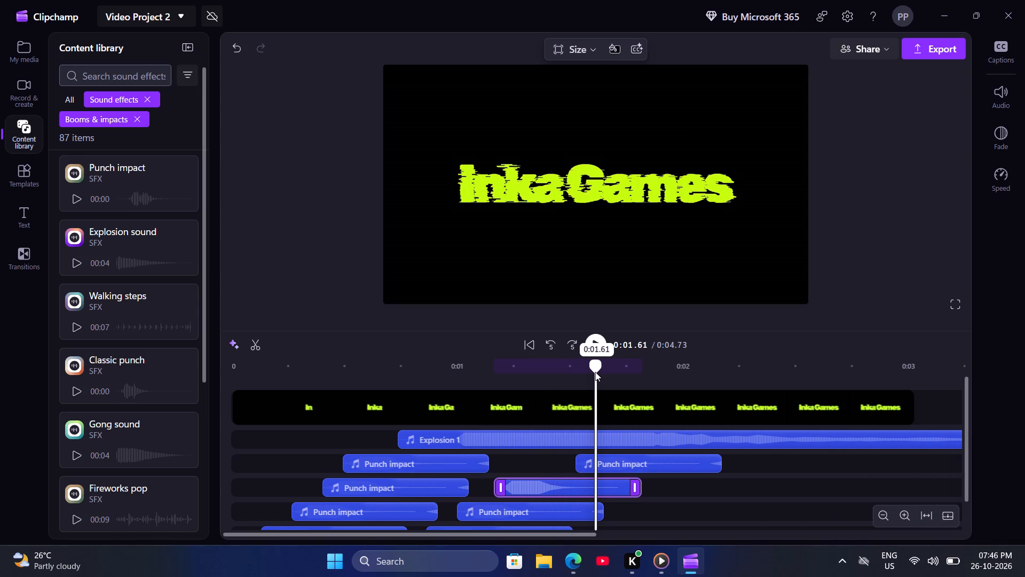
pyautogui.moveTo(595, 372); pyautogui.dragTo(554, 369)
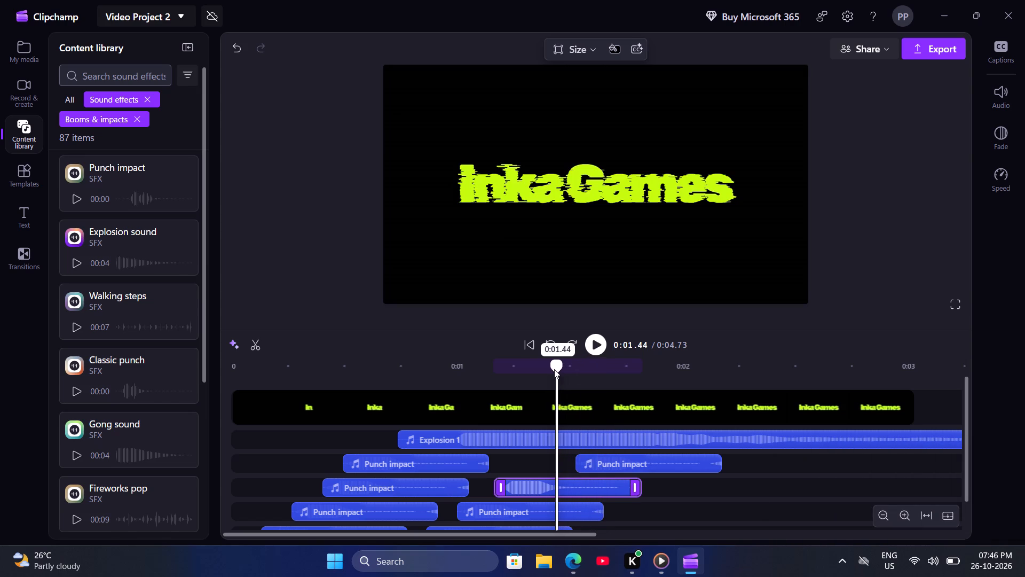
pyautogui.moveTo(554, 369); pyautogui.dragTo(526, 364)
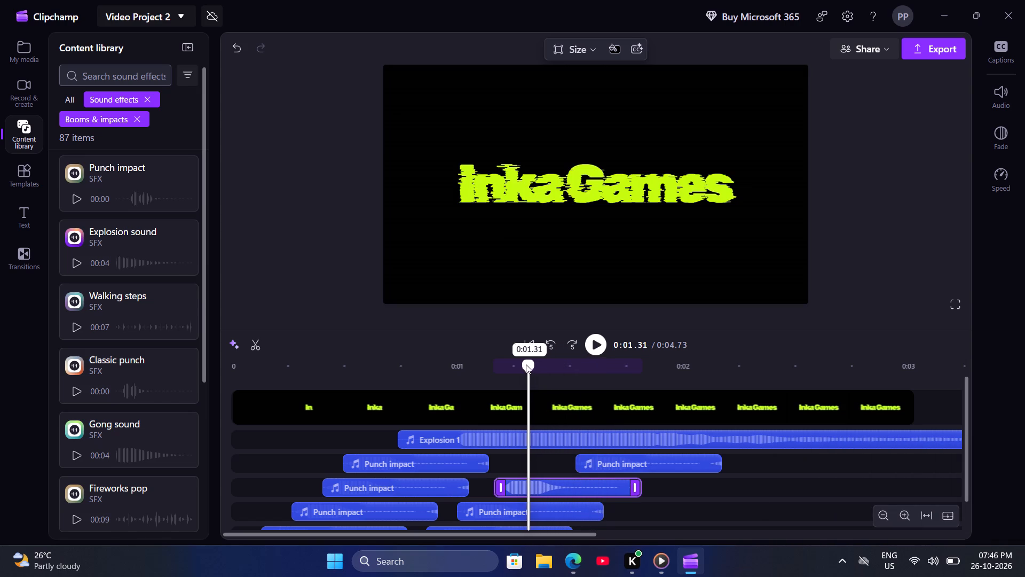
pyautogui.moveTo(526, 364); pyautogui.dragTo(522, 364)
pyautogui.click(628, 461)
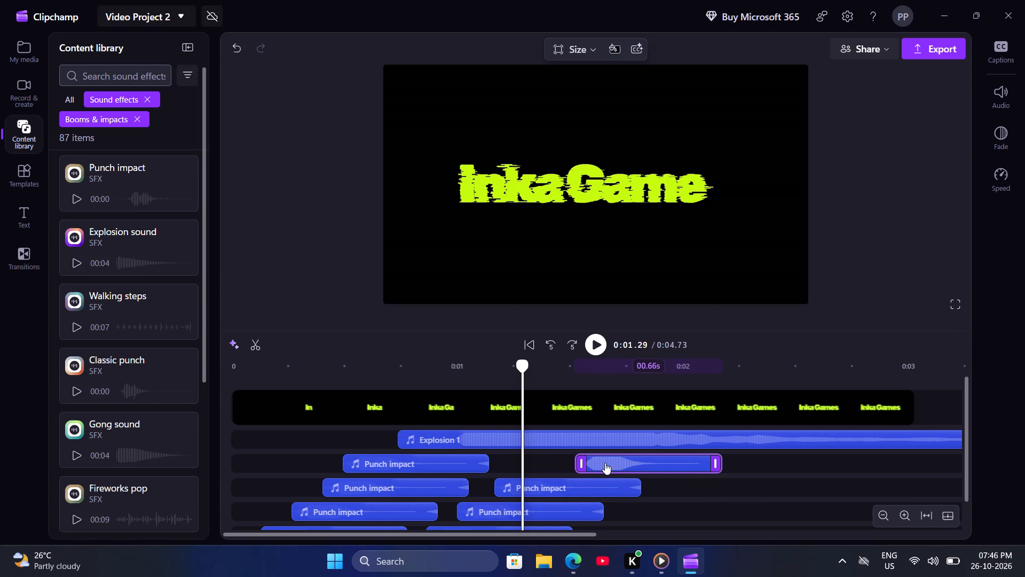
pyautogui.rightClick(605, 463)
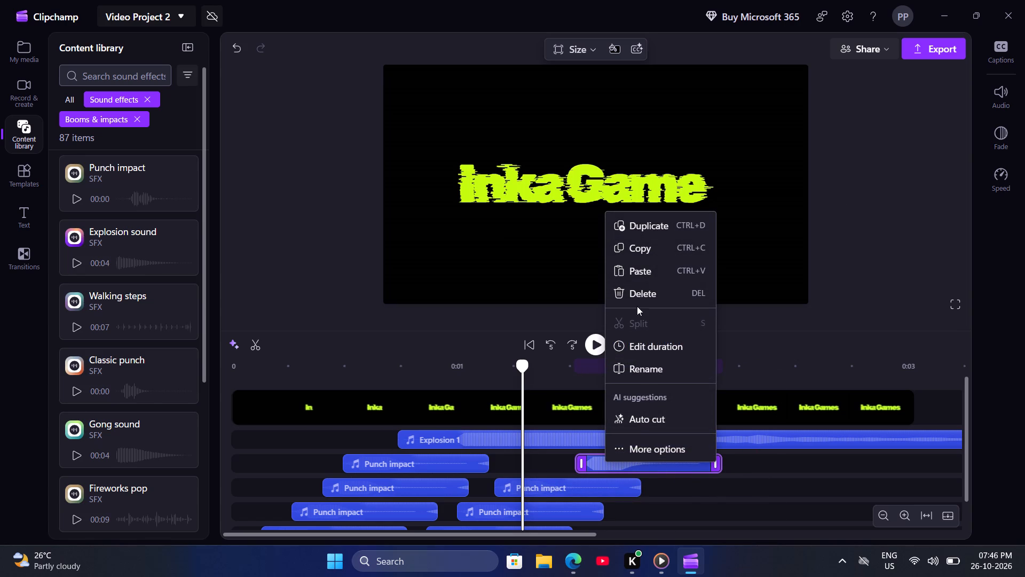
pyautogui.click(642, 291)
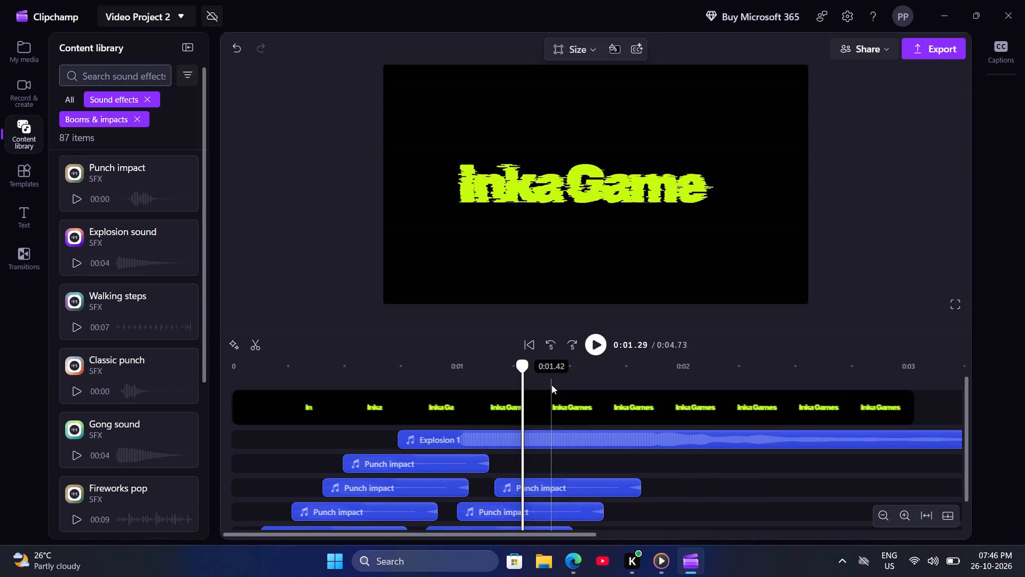
pyautogui.click(187, 198)
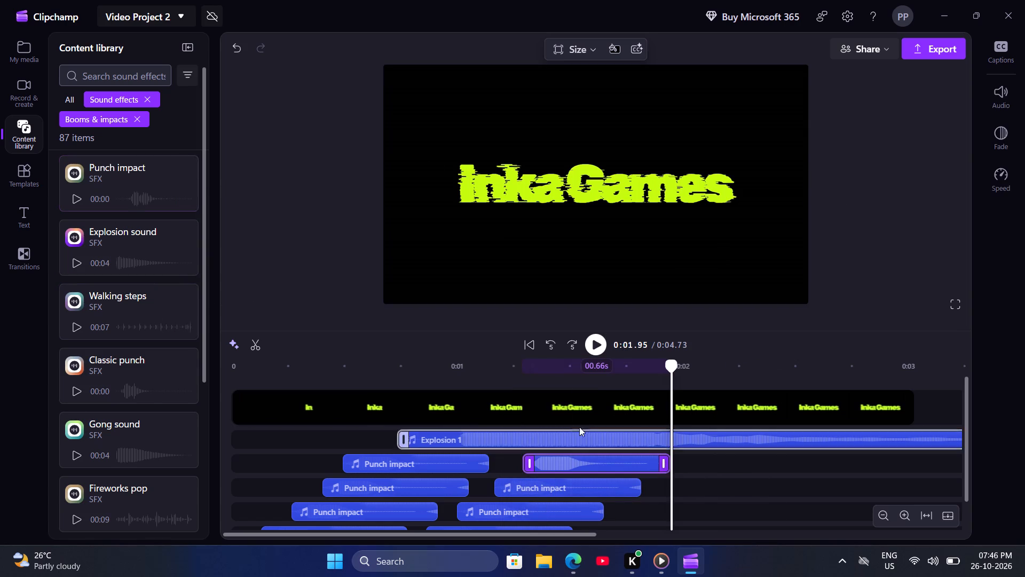
# Trim the end of the Explosion 1 sound effect to 0:03.03, flush with the end of the logo clip.
pyautogui.scroll(-3, 669, 483)
pyautogui.scroll(5, 693, 481)
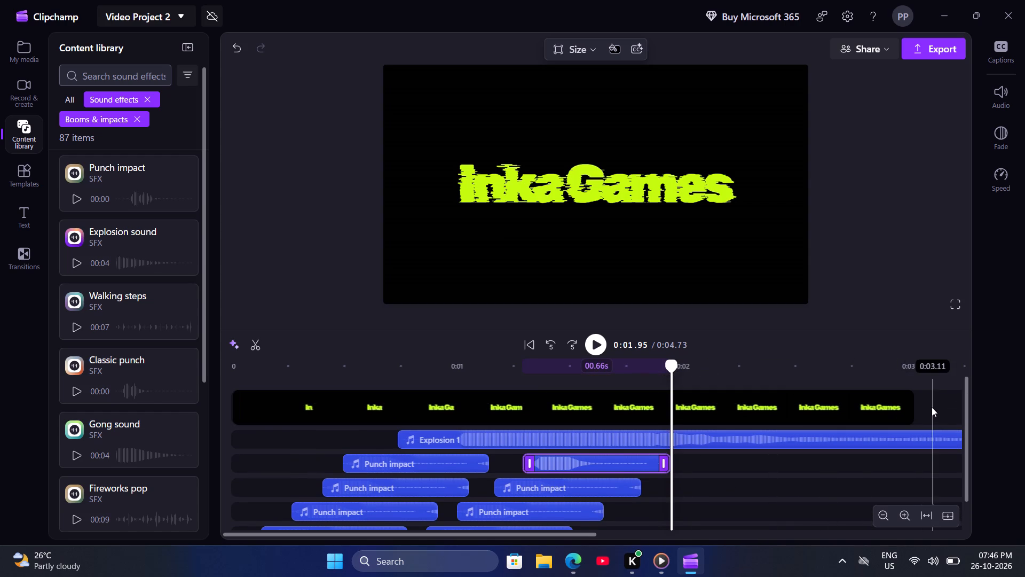
pyautogui.click(915, 433)
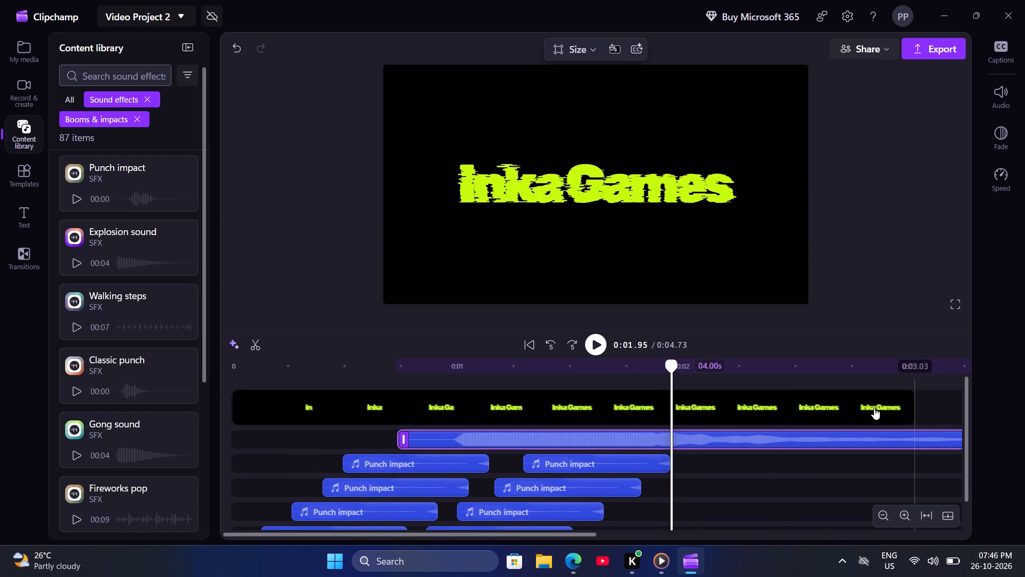
pyautogui.scroll(-4, 822, 400)
pyautogui.scroll(2, 855, 414)
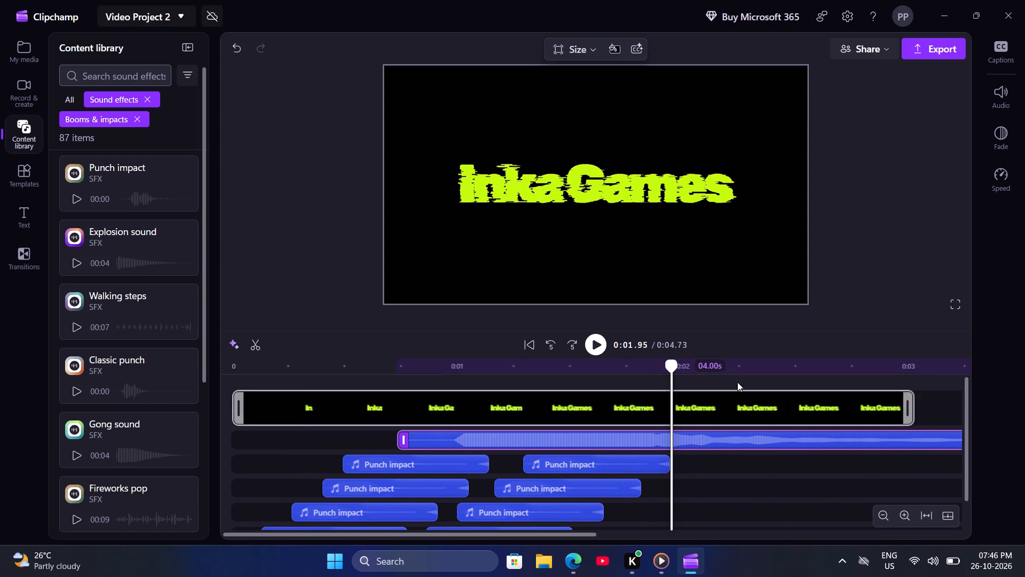
pyautogui.moveTo(665, 361); pyautogui.dragTo(961, 409)
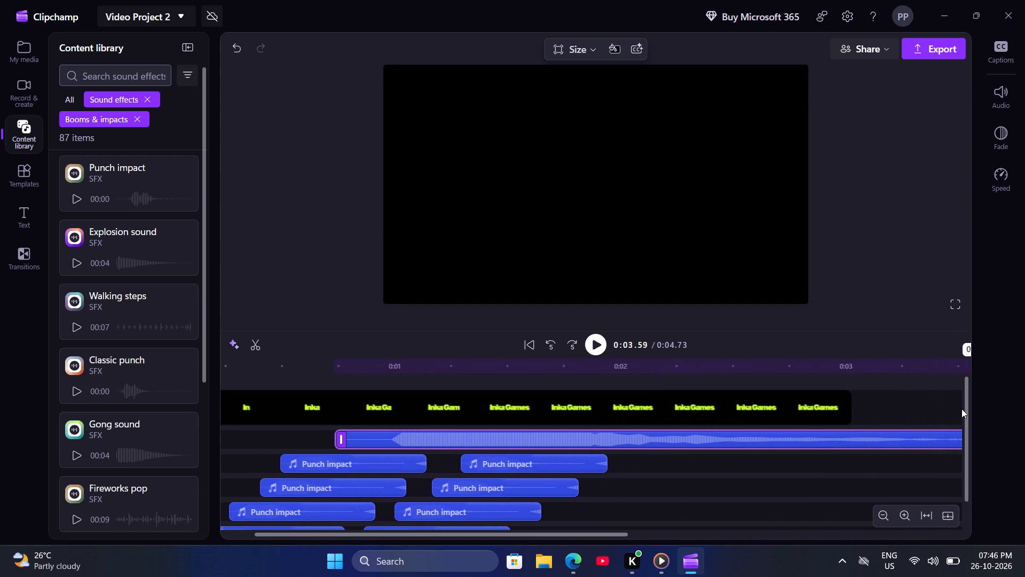
pyautogui.moveTo(961, 409); pyautogui.dragTo(943, 400)
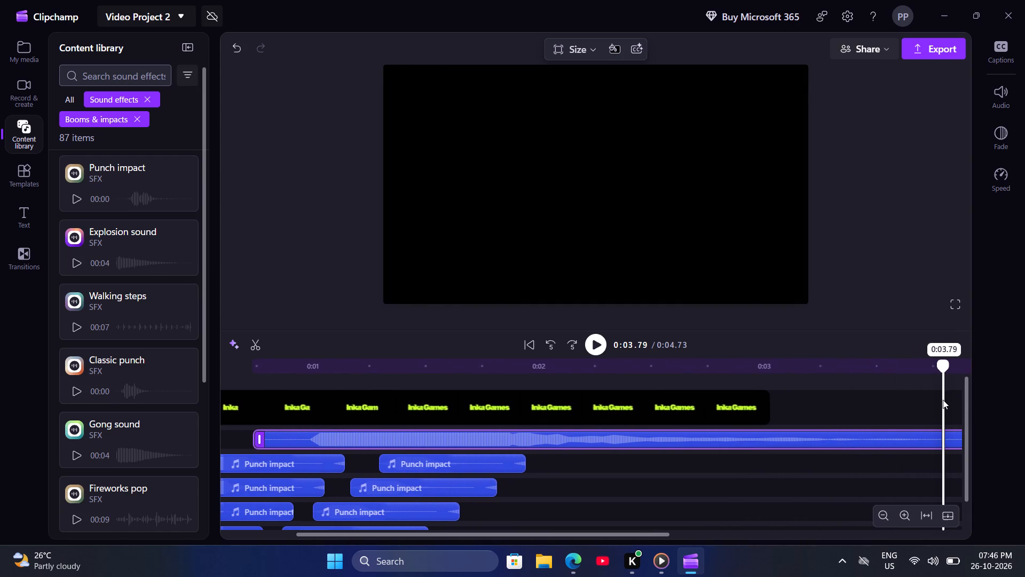
pyautogui.moveTo(943, 400); pyautogui.dragTo(953, 384)
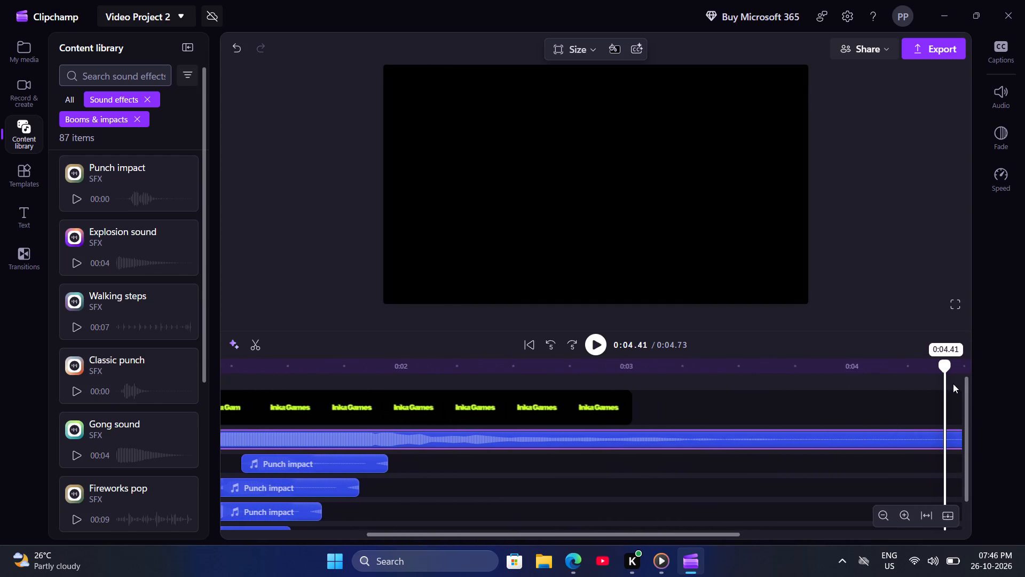
pyautogui.moveTo(953, 384); pyautogui.dragTo(675, 374)
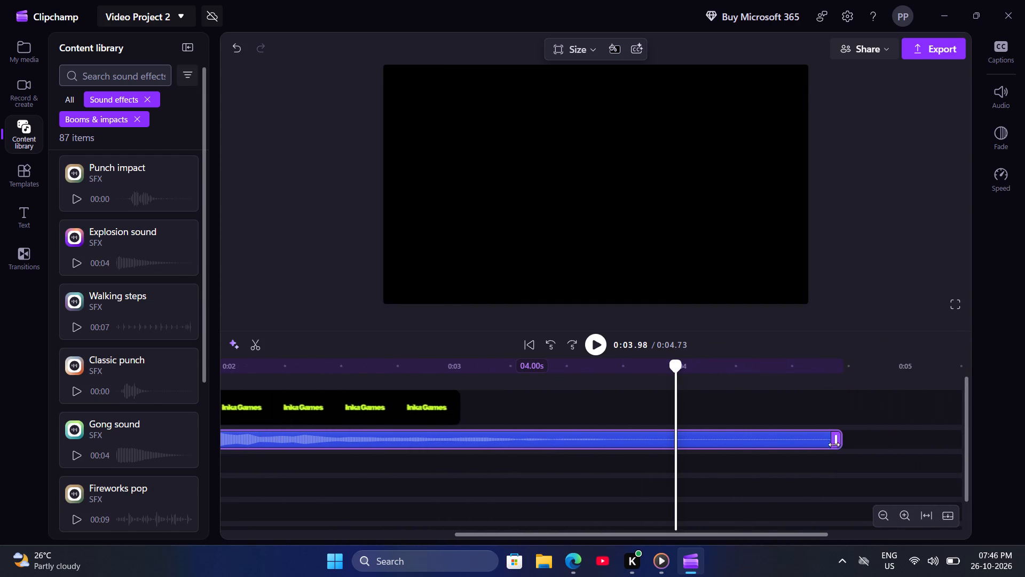
pyautogui.moveTo(835, 440); pyautogui.dragTo(536, 449)
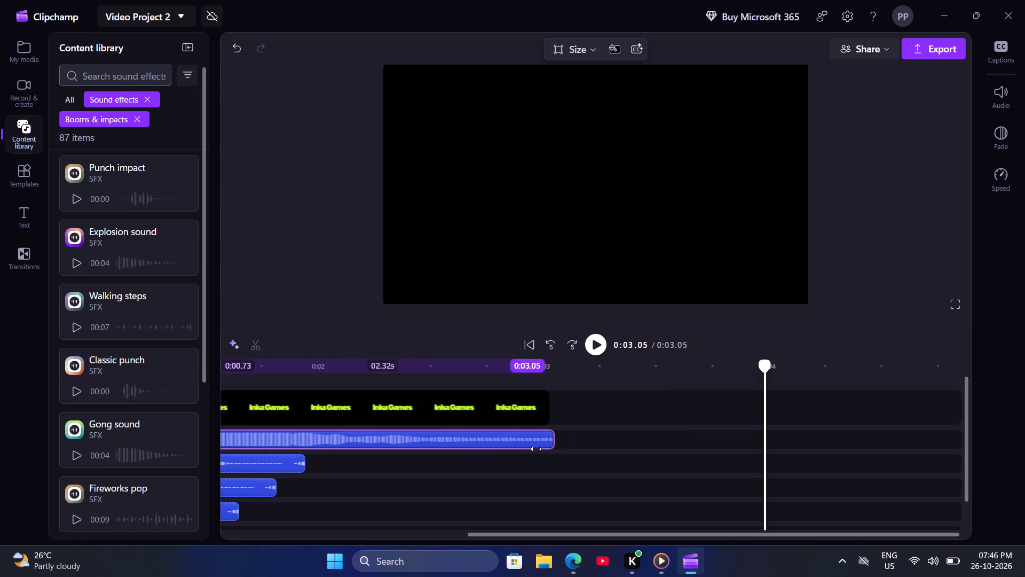
pyautogui.moveTo(536, 449); pyautogui.dragTo(541, 448)
pyautogui.scroll(-6, 649, 443)
pyautogui.scroll(8, 649, 442)
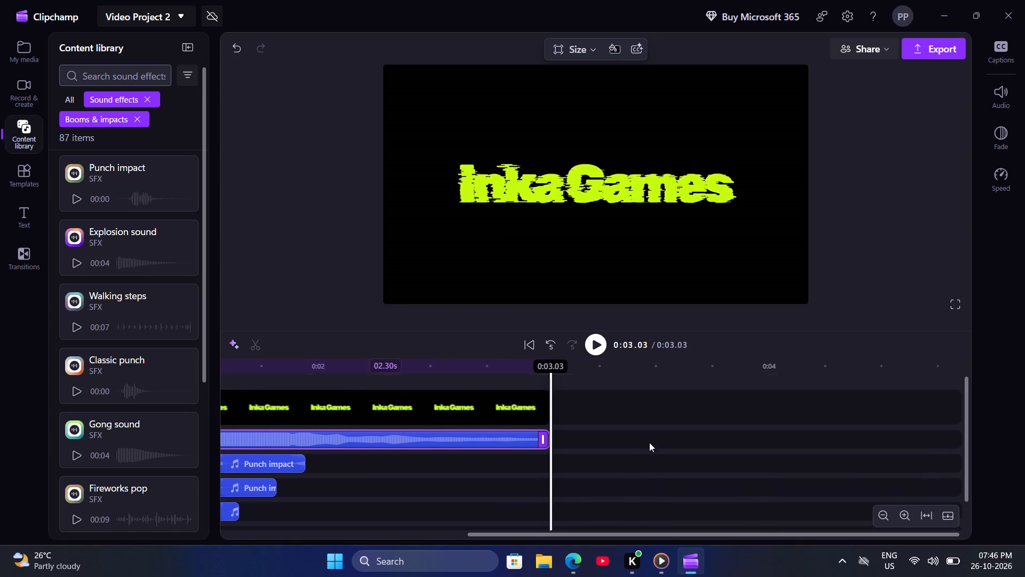
# Play back the edited logo clip to check it with its sound effects.
pyautogui.click(593, 349)
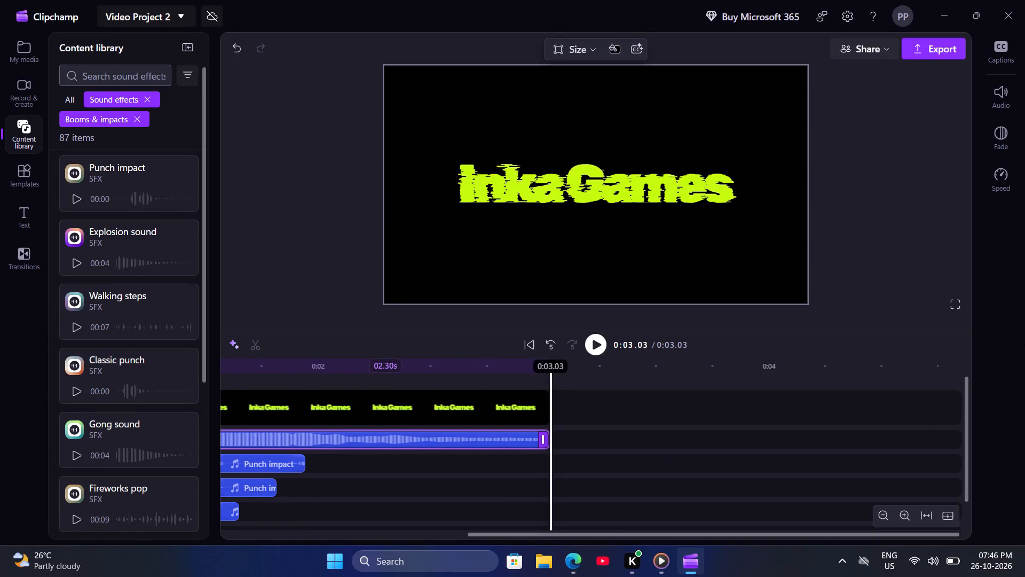
# Export the video in 1080p quality as Video Project 2.mp4 and dismiss the satisfaction survey.
pyautogui.click(940, 47)
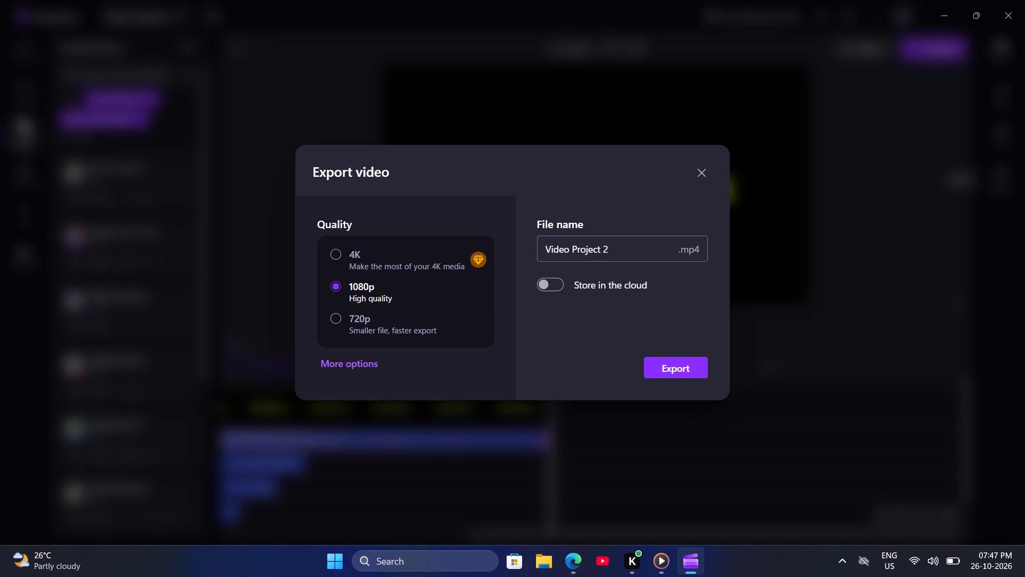
pyautogui.click(667, 363)
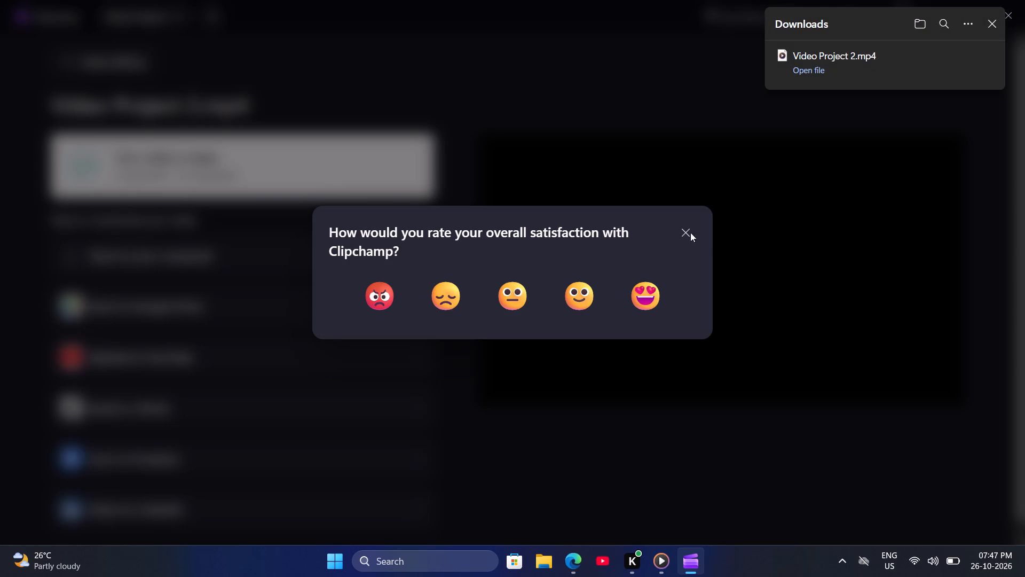
pyautogui.click(679, 238)
# Open the exported Video Project 2.mp4 in Media Player, play it to check the result, and close the player and downloads list.
pyautogui.click(850, 61)
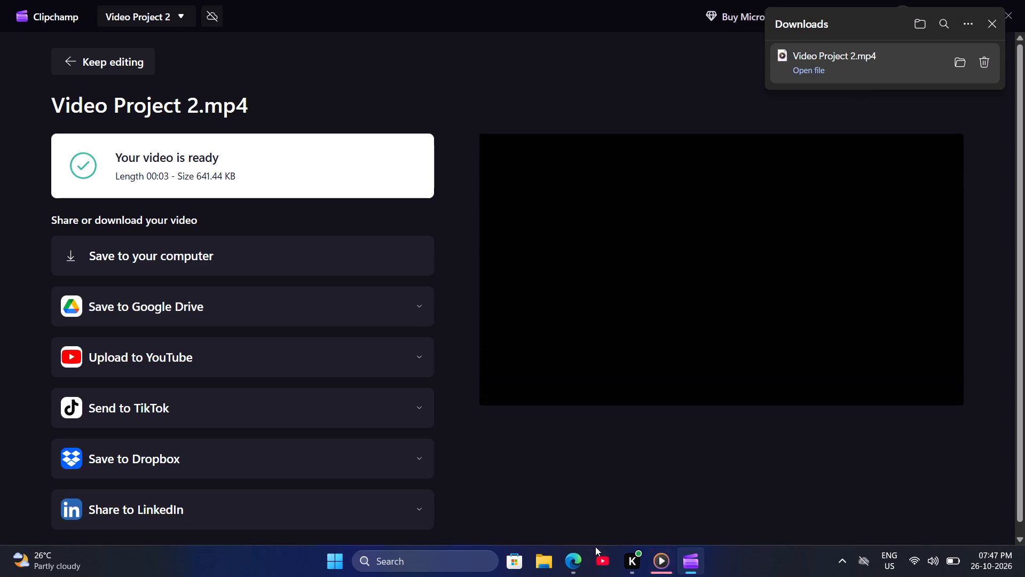
pyautogui.click(660, 565)
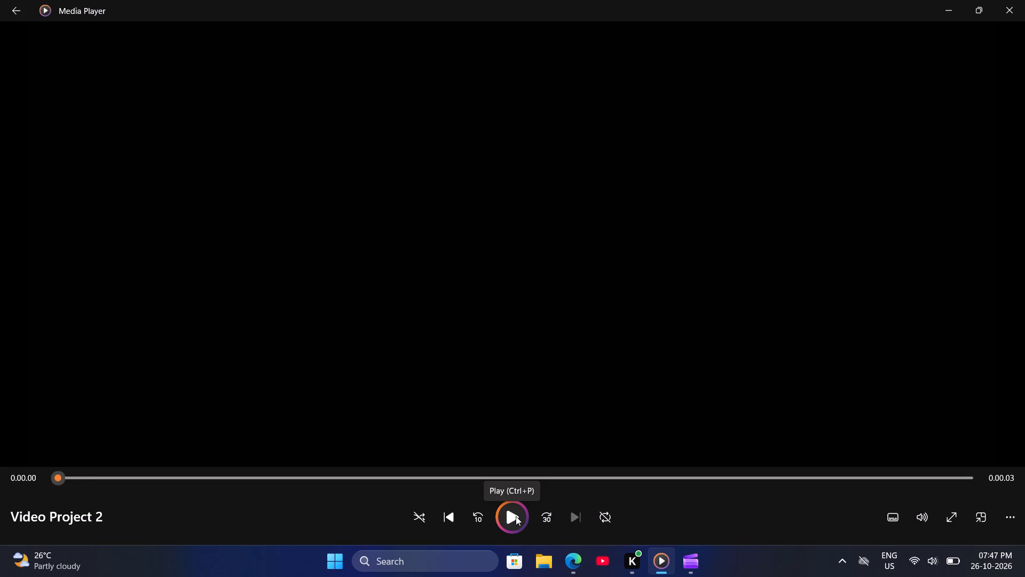
pyautogui.doubleClick(516, 516)
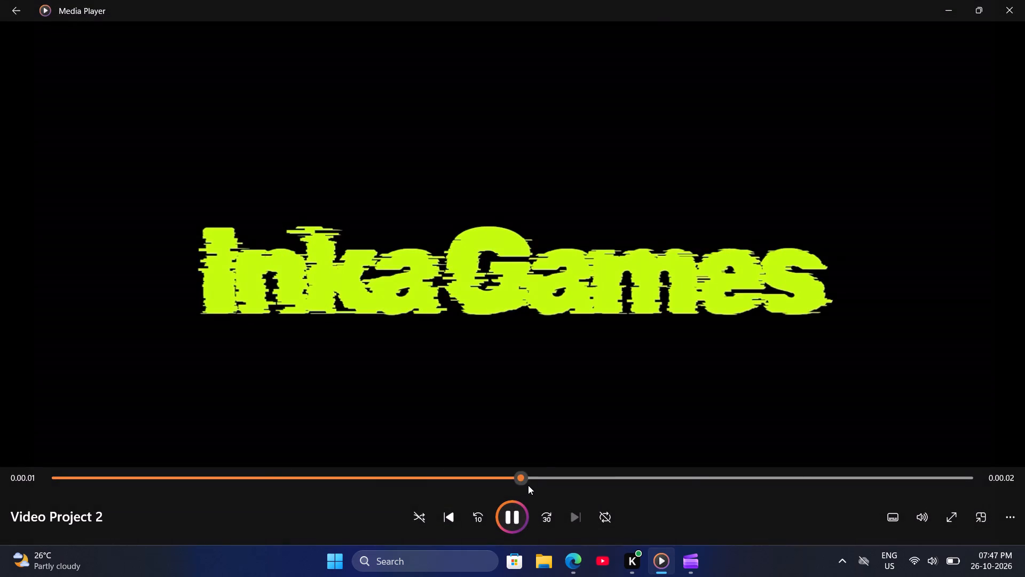
pyautogui.click(506, 511)
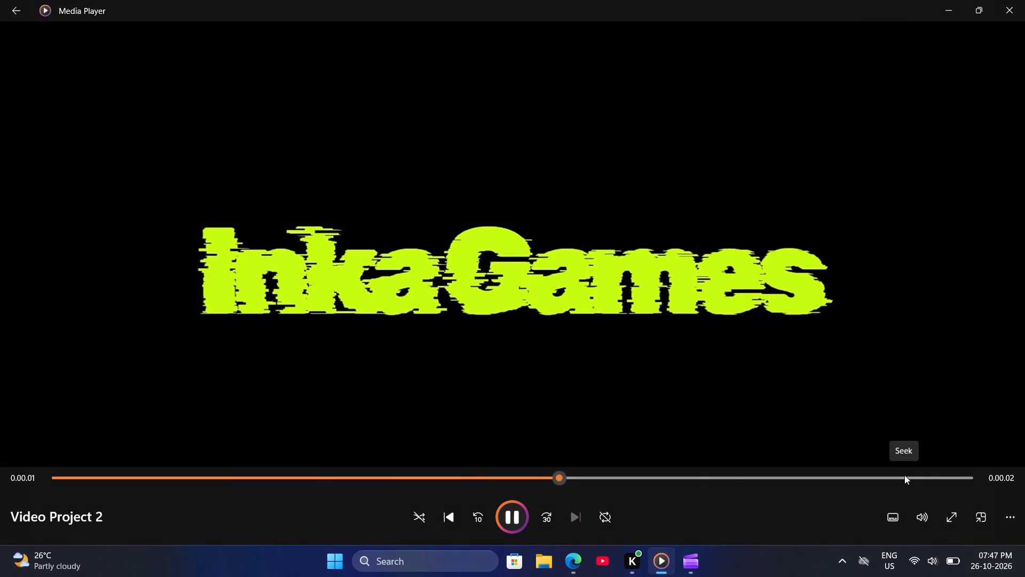
pyautogui.rightClick(904, 475)
pyautogui.click(537, 239)
pyautogui.click(1013, 11)
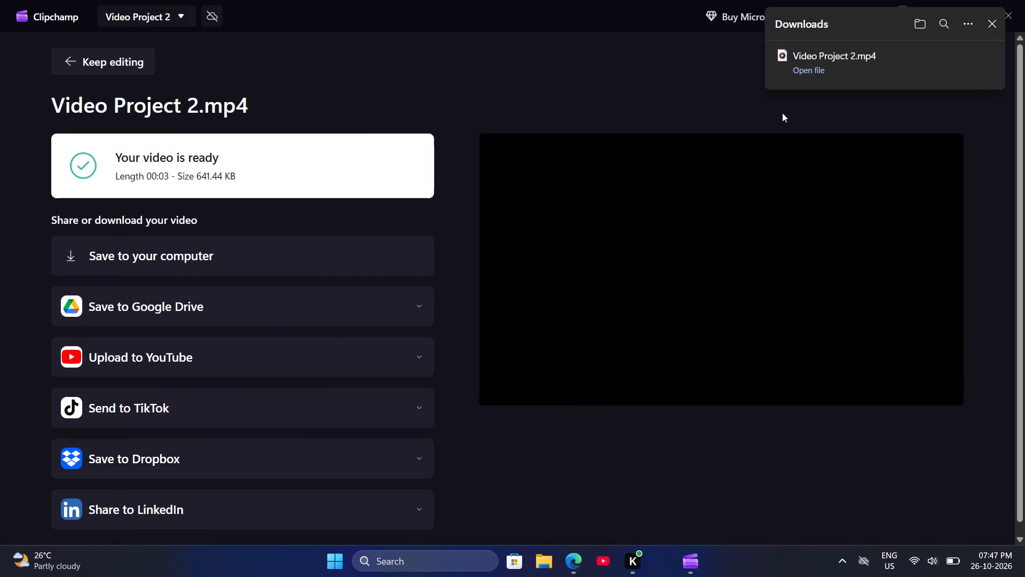
pyautogui.click(991, 26)
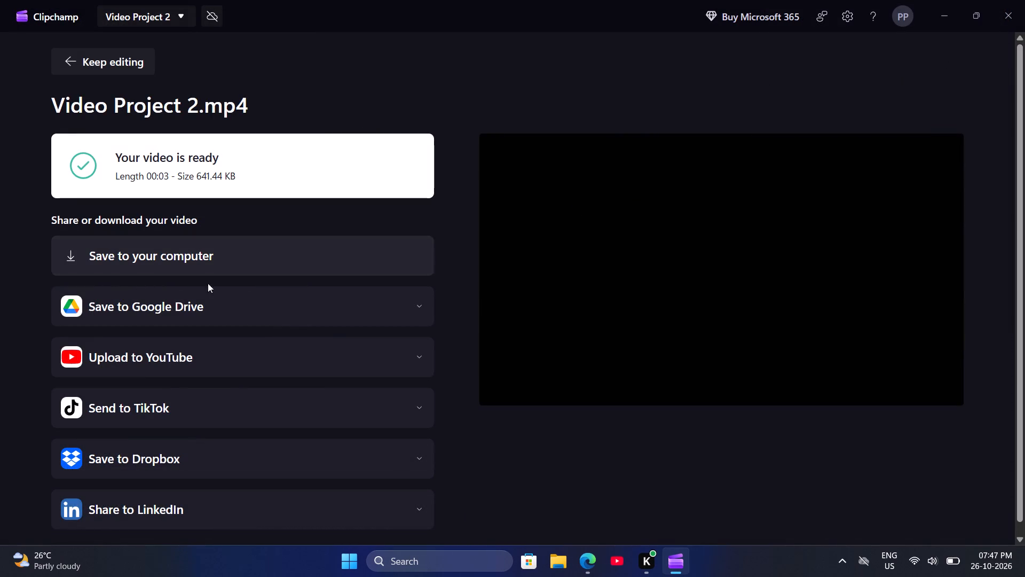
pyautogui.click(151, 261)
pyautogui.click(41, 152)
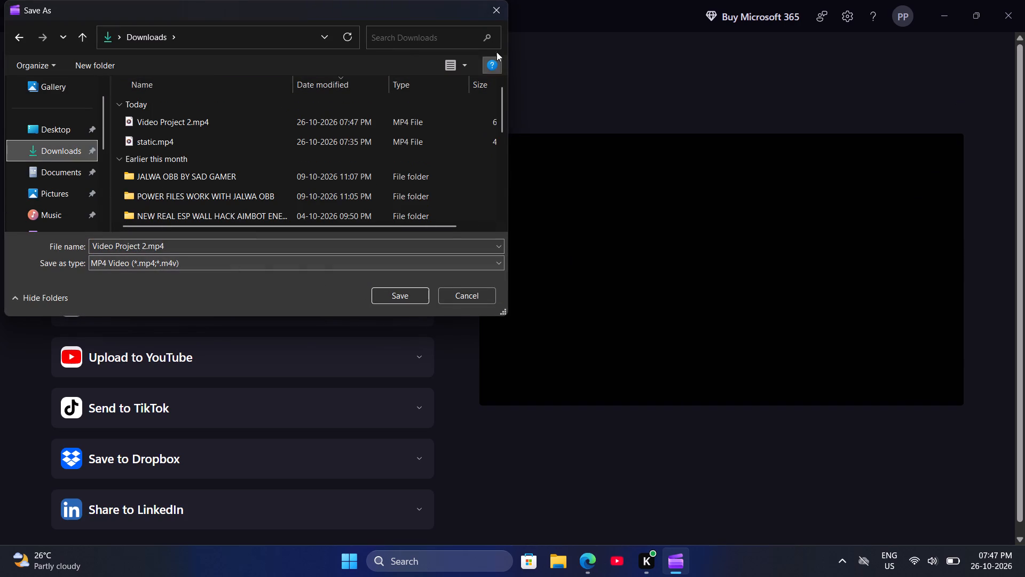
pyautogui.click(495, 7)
# Close Clipchamp and dismiss the browser's downloads list to return to the static design in Canva.
pyautogui.click(1004, 23)
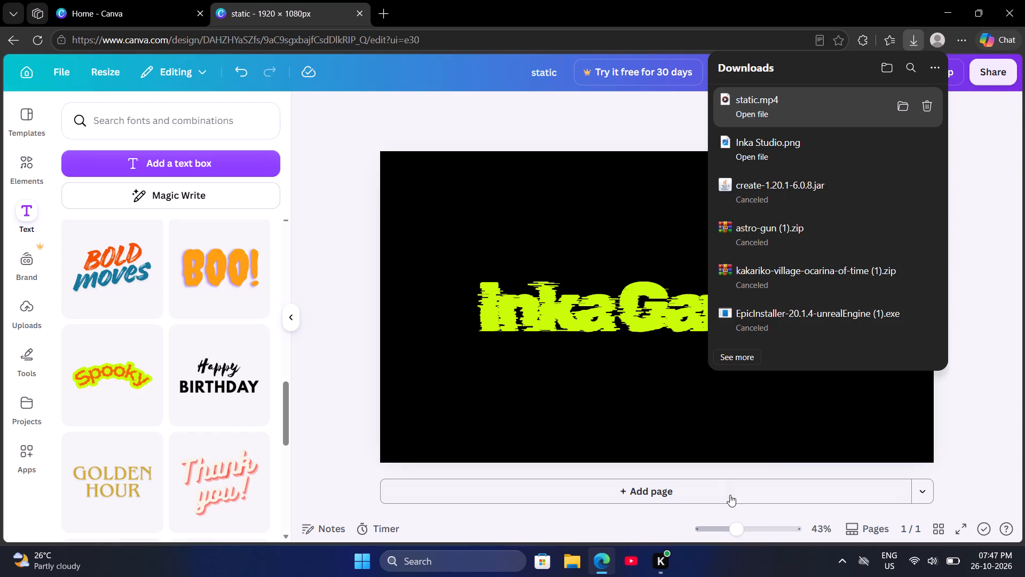
pyautogui.click(973, 180)
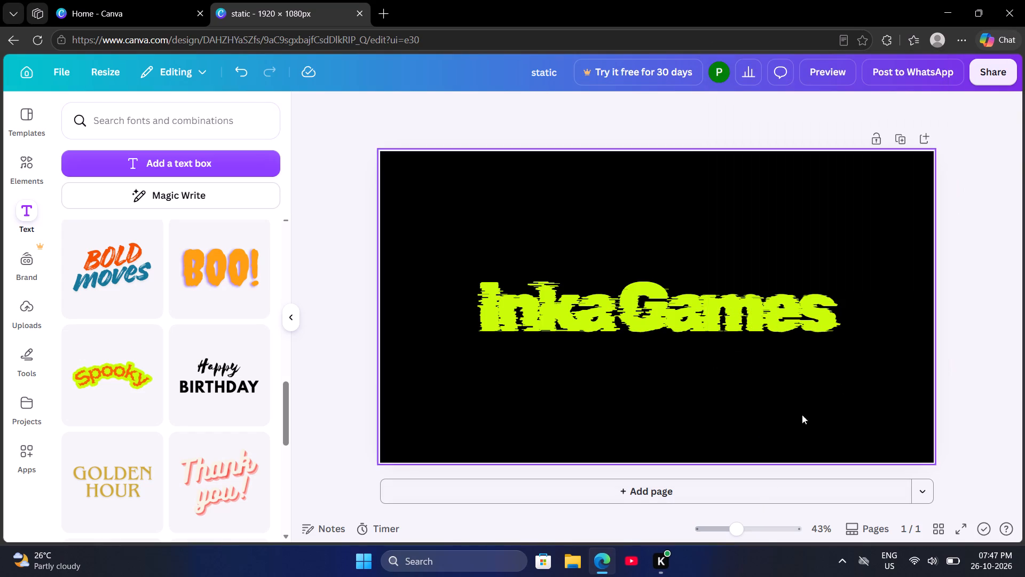